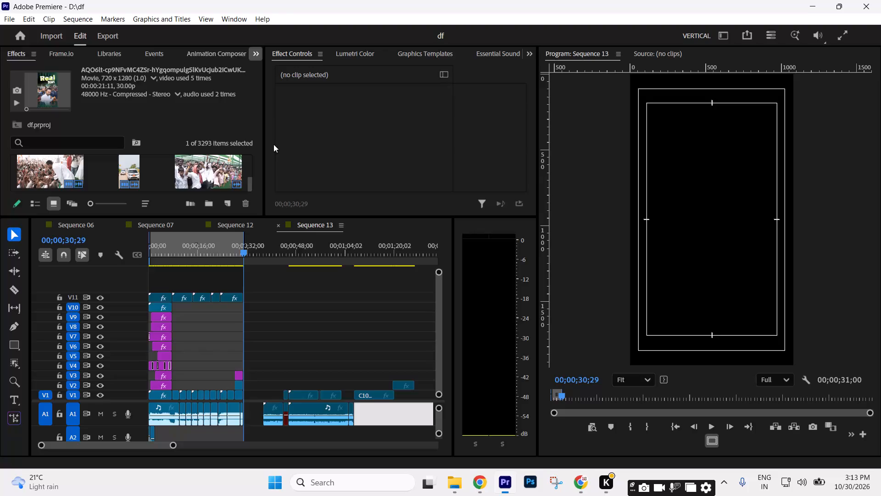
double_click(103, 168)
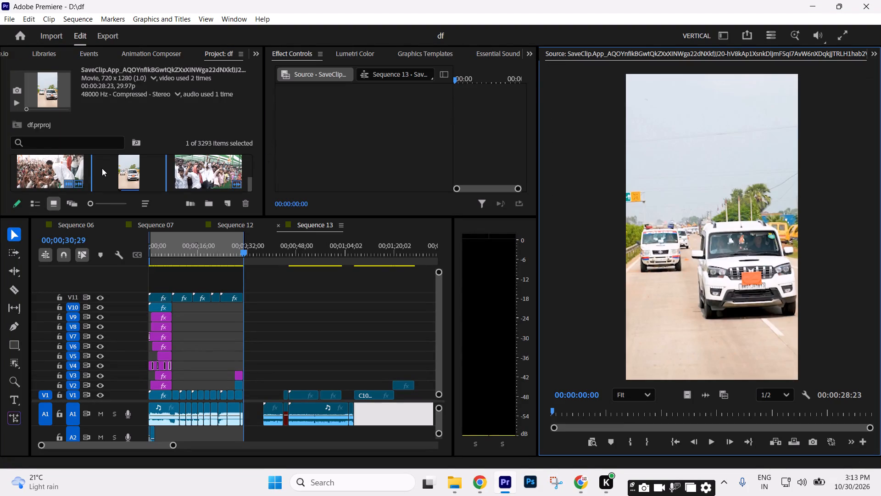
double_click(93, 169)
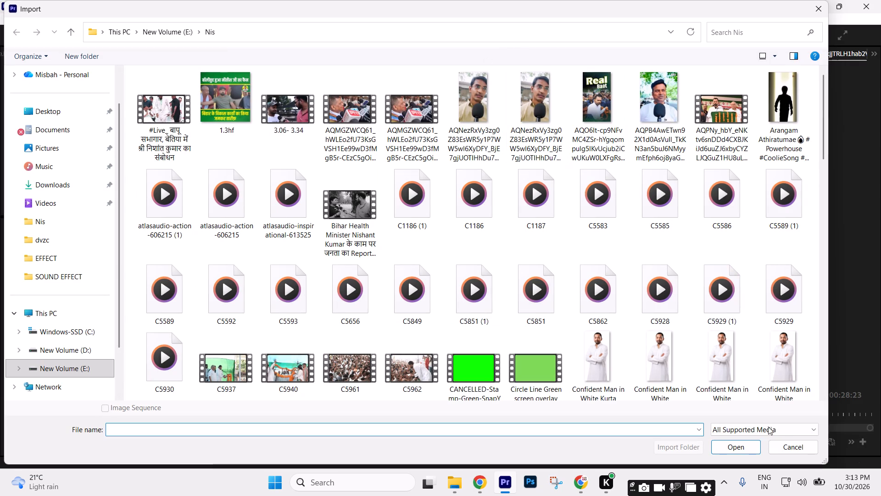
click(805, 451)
Review the footage along Sequence 13 and browse the Nis folder for usable media.
drag(223, 247, 233, 253)
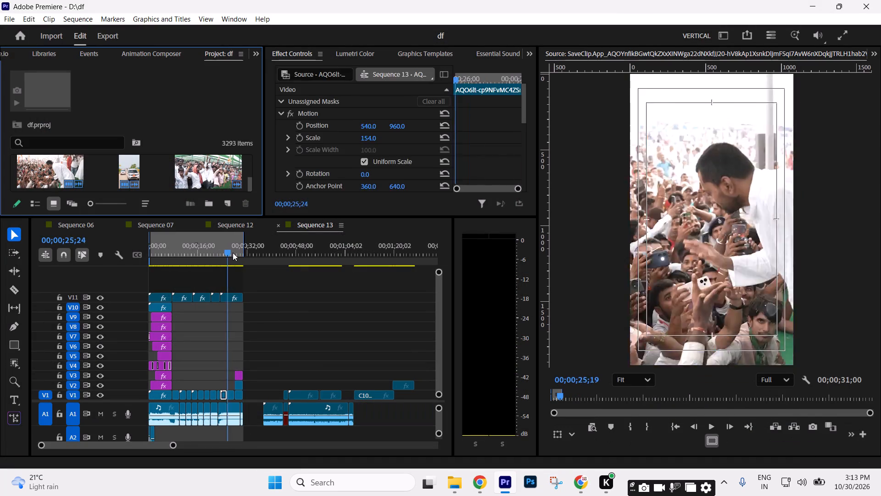
drag(233, 253, 128, 273)
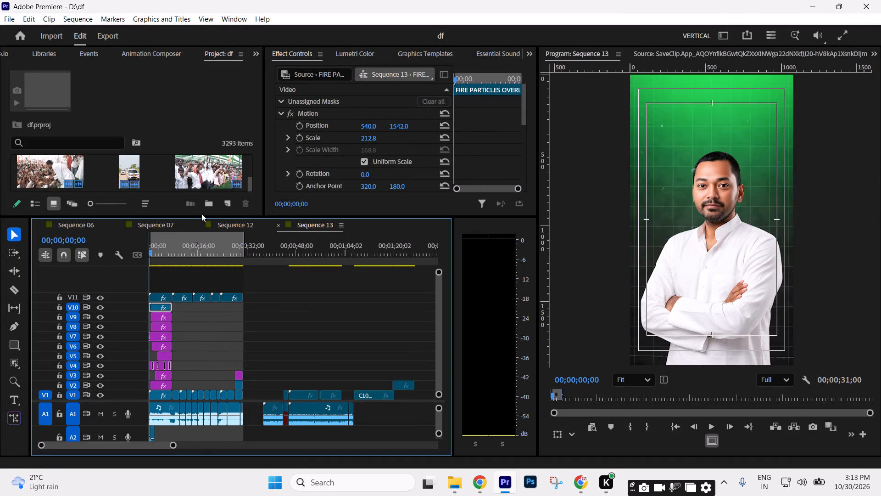
drag(197, 217, 204, 291)
double_click(167, 208)
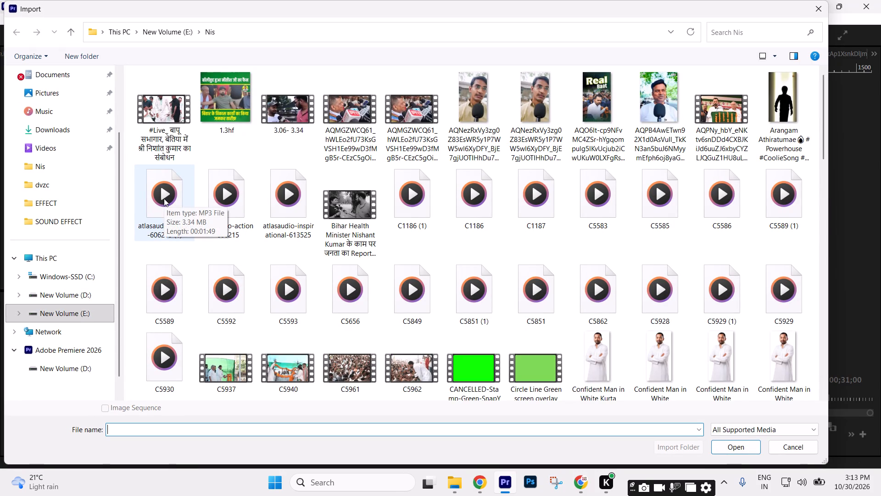
scroll(358, 262, down, 2)
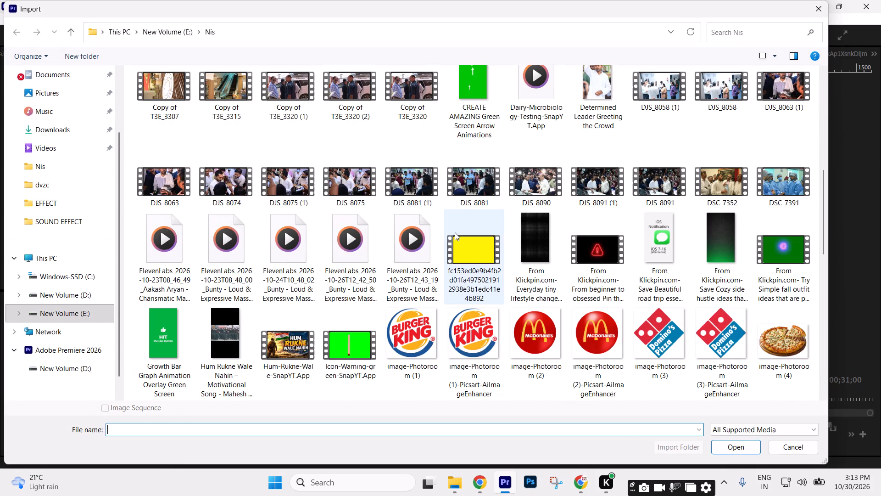
scroll(457, 240, down, 2)
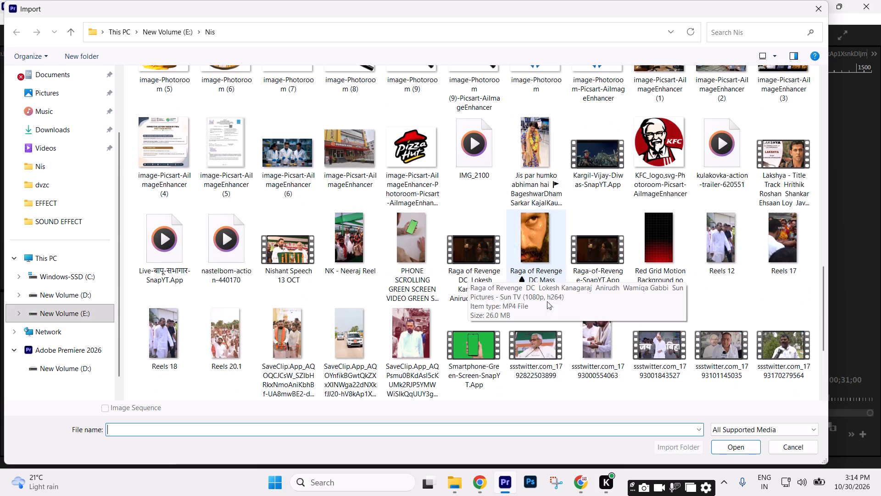
click(787, 447)
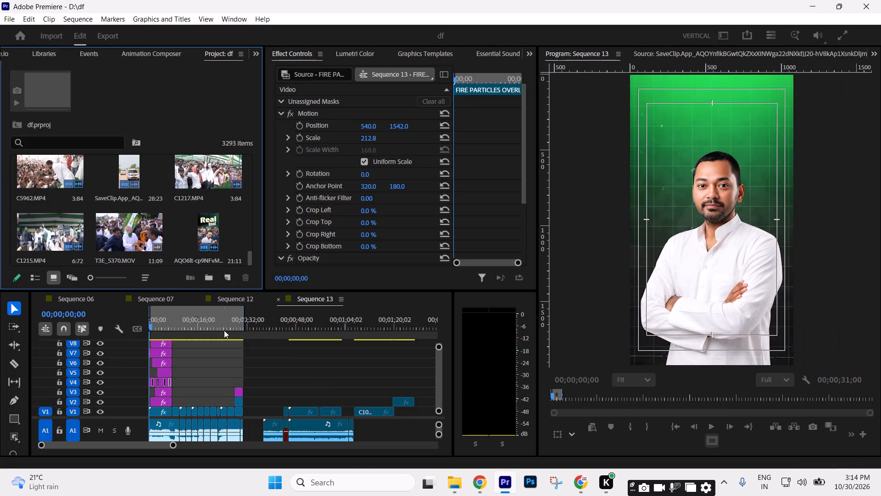
drag(185, 328, 206, 338)
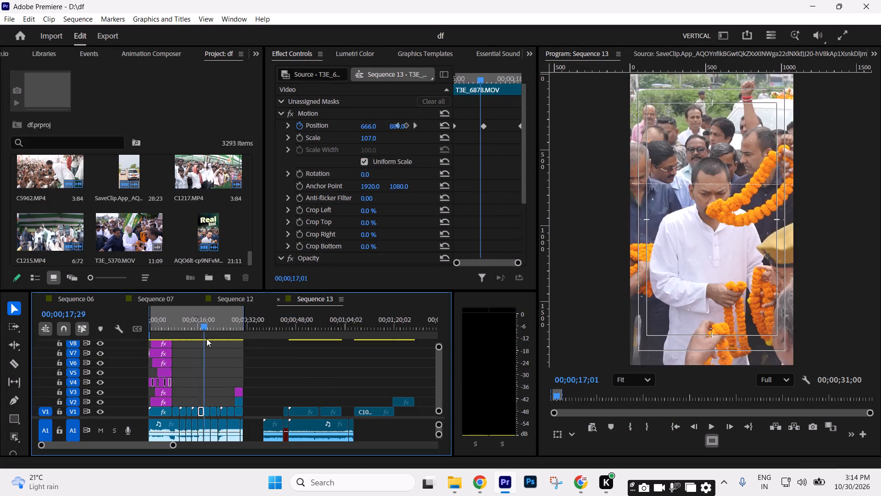
drag(206, 338, 227, 342)
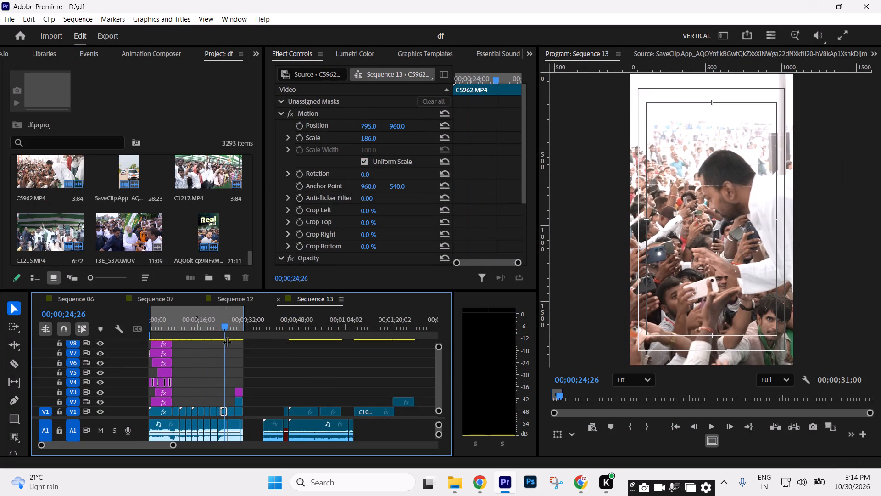
Import the Red Background With Screen Overlay Of Scratches video from the Transition > EFFECT folder on drive E.
double_click(168, 208)
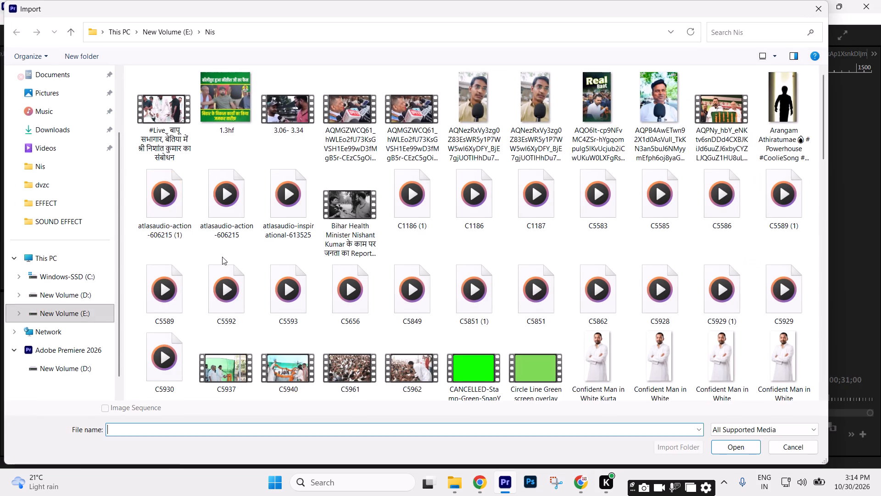
scroll(151, 273, down, 2)
click(79, 315)
double_click(472, 106)
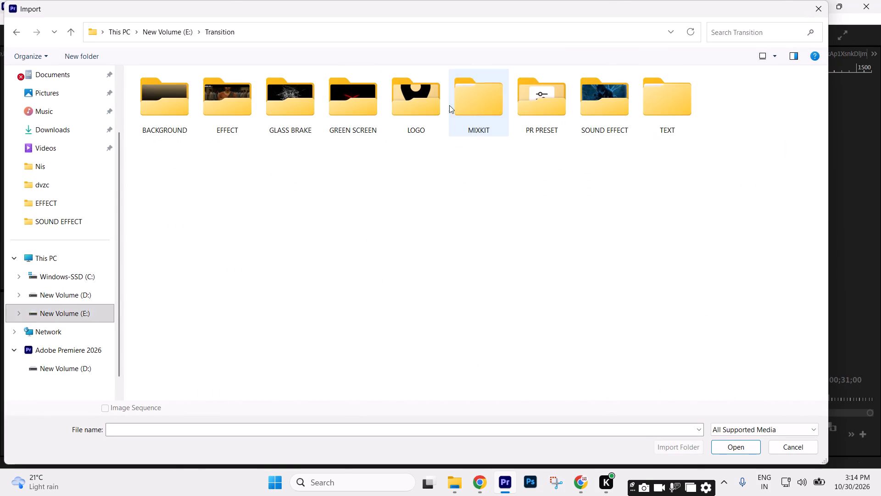
double_click(185, 115)
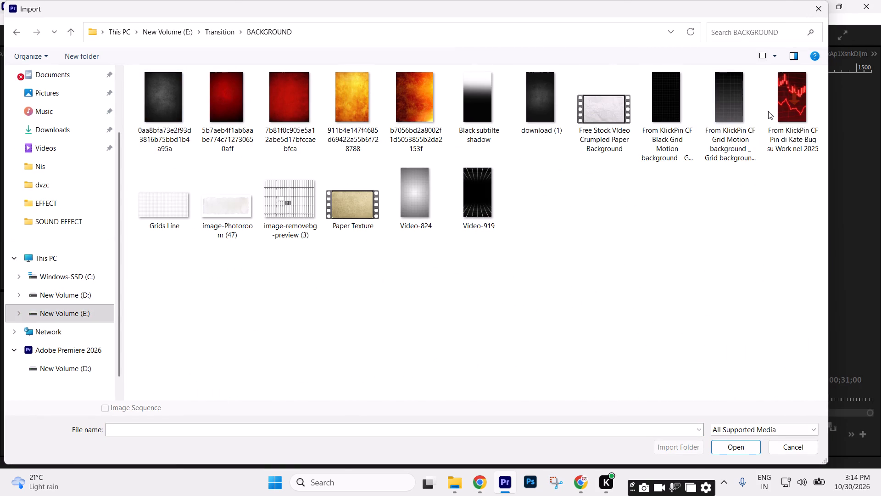
click(71, 36)
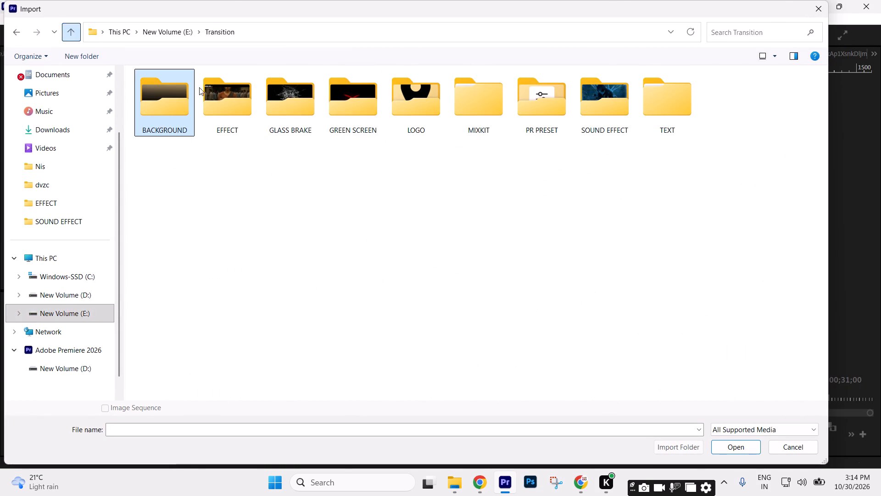
double_click(246, 111)
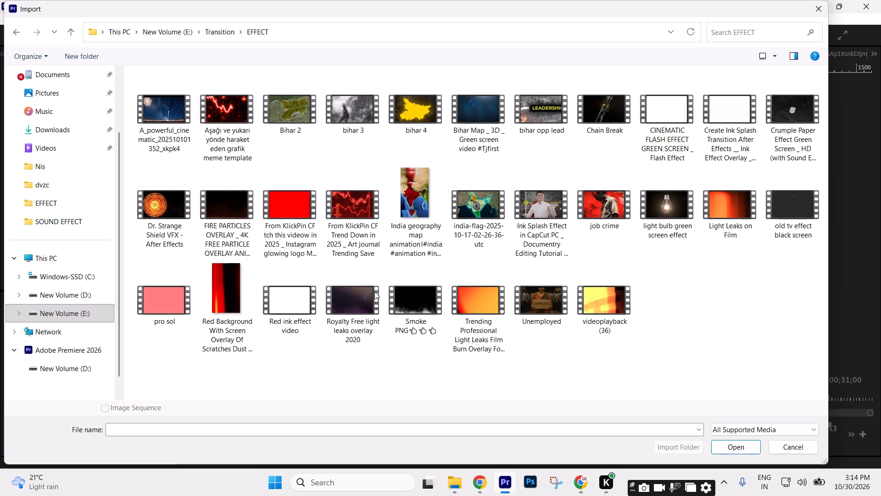
click(221, 310)
key(Return)
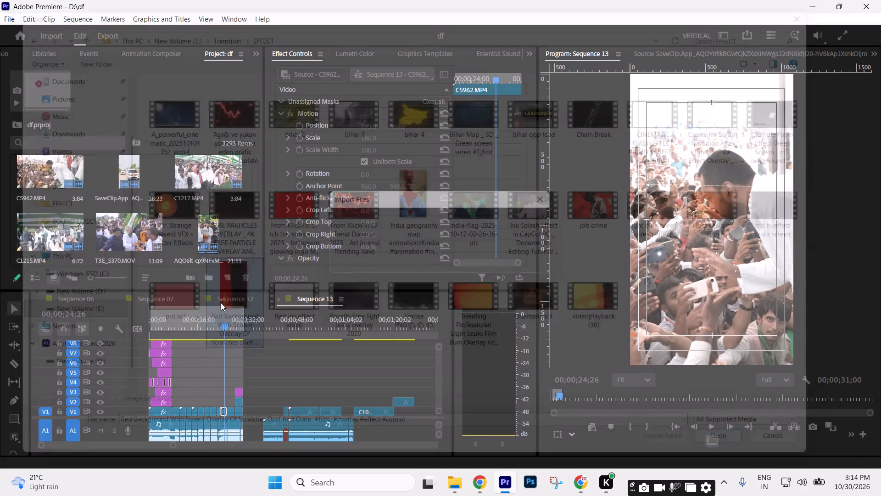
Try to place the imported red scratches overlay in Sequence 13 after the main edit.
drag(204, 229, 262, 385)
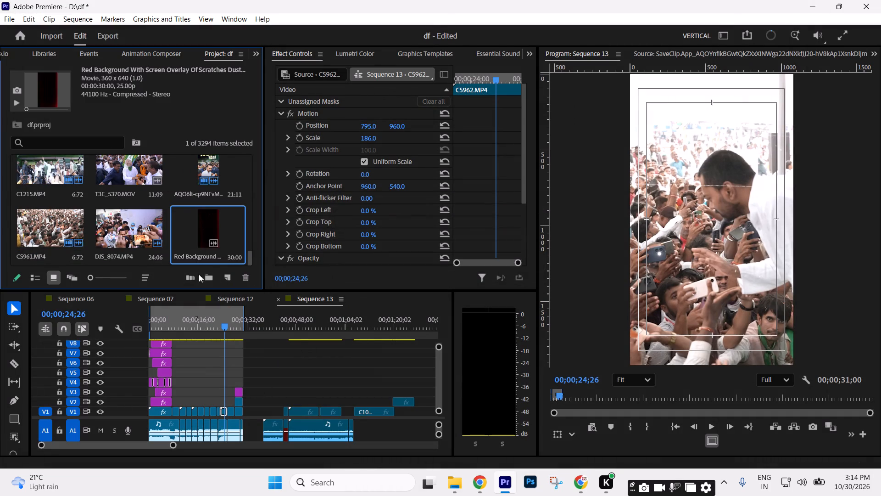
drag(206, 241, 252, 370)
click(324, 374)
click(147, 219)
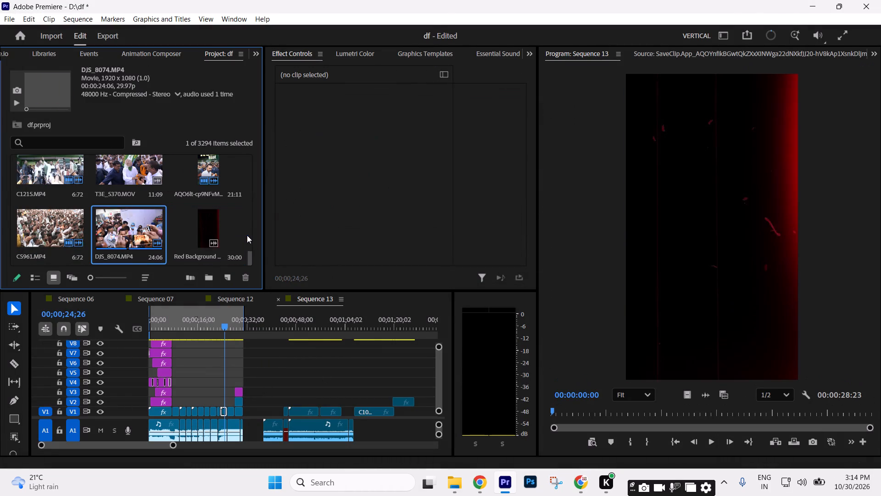
Save the project.
key(ctrl+s)
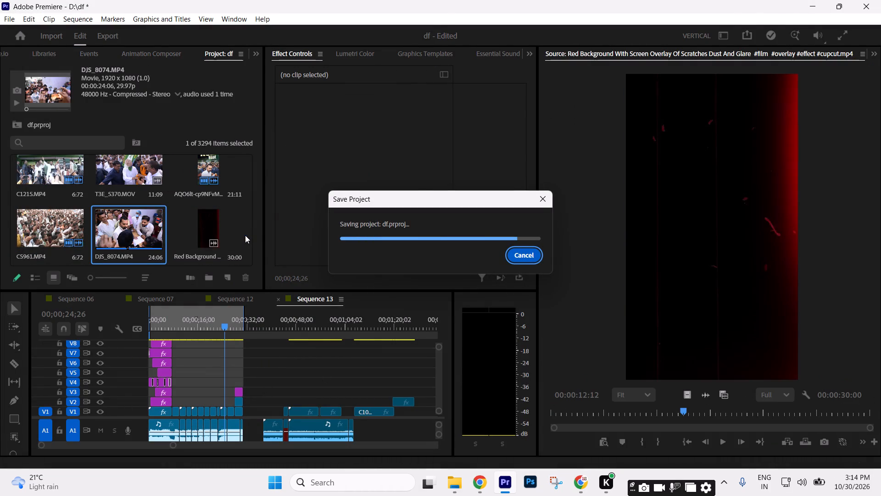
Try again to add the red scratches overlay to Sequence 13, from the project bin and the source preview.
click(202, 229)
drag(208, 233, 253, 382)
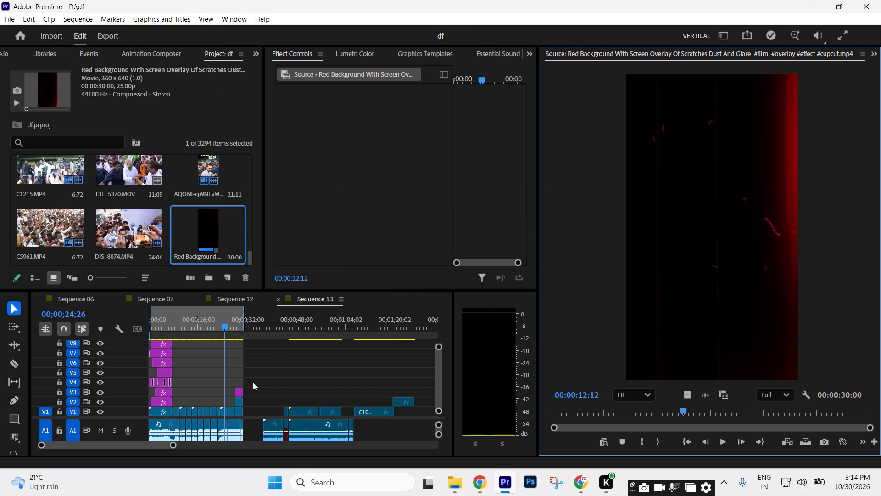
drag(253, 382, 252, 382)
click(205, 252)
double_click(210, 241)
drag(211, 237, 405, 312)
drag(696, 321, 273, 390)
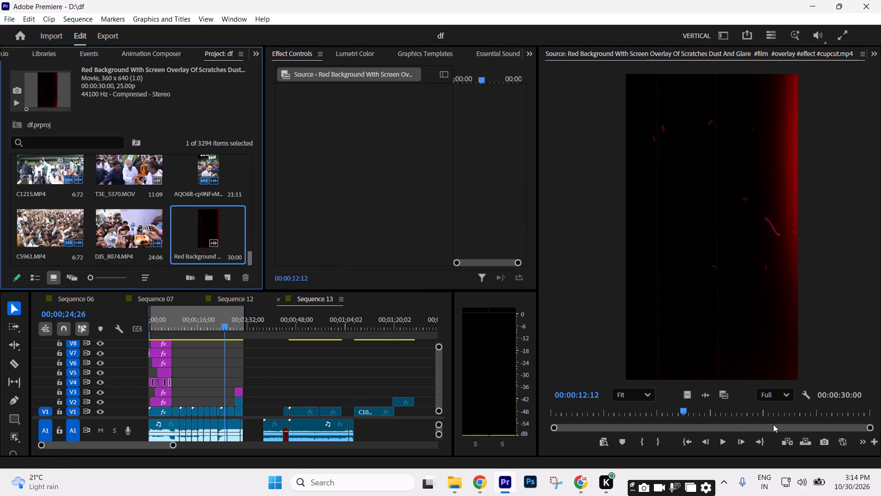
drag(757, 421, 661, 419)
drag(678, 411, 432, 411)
Return to the start of Sequence 13 and place the red scratches overlay on V2 at about 00;00;37;13.
drag(203, 328, 167, 329)
drag(167, 329, 38, 341)
click(290, 370)
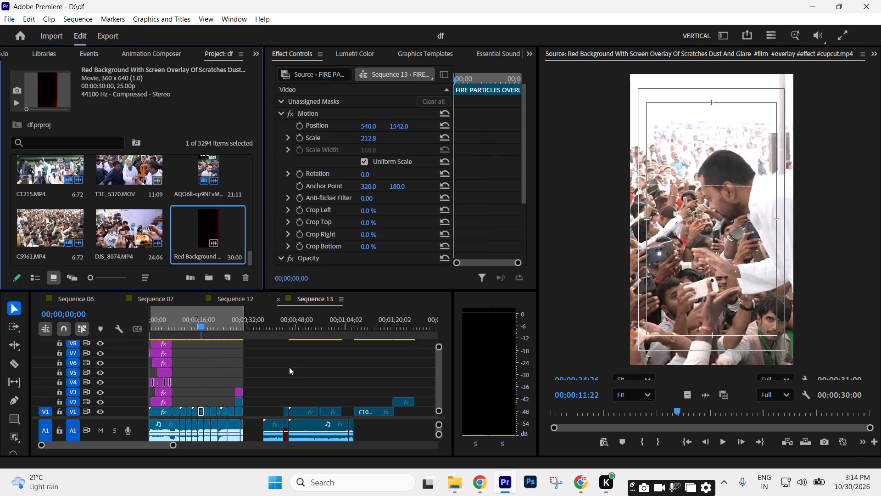
click(217, 247)
drag(192, 228, 274, 350)
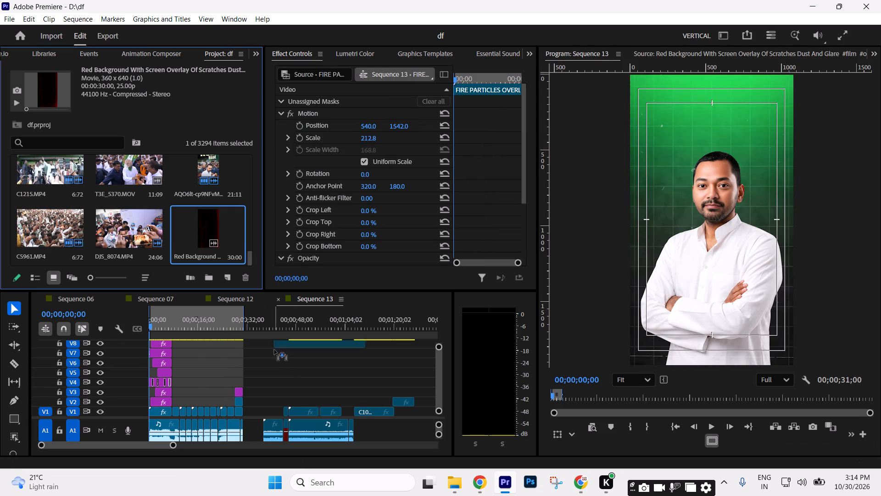
drag(274, 350, 263, 404)
Unlink the overlay from its audio and move only its video to a new top track, V12.
click(292, 404)
key(ctrl+l)
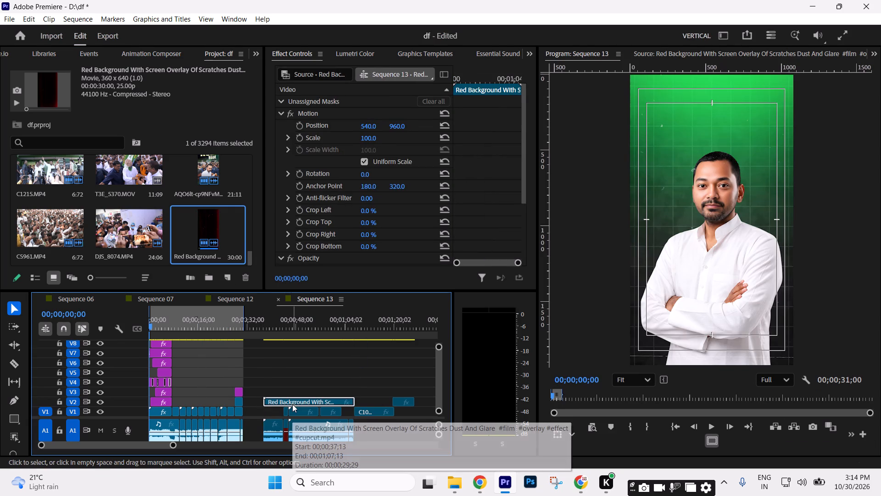
drag(271, 291, 273, 249)
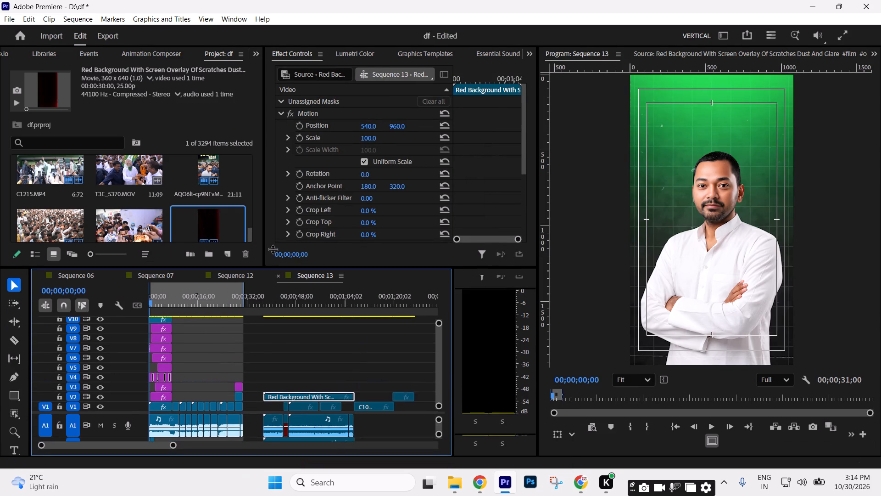
drag(273, 249, 273, 237)
drag(296, 392, 341, 349)
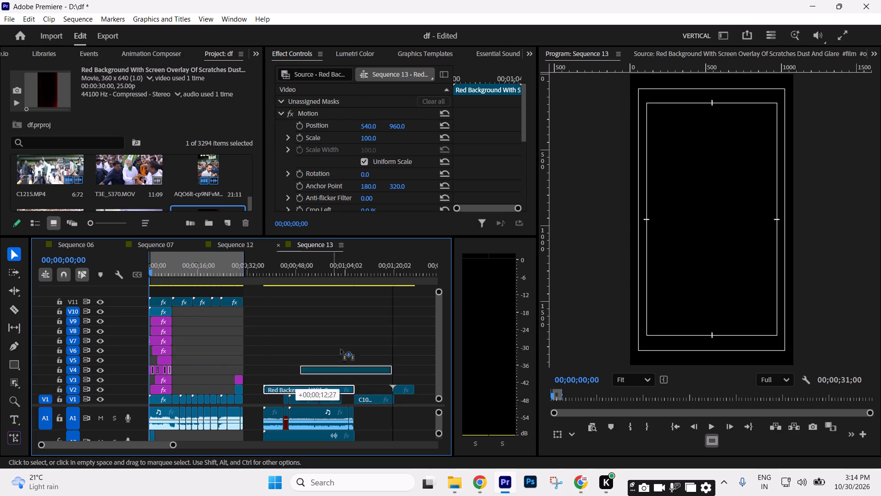
drag(341, 349, 205, 293)
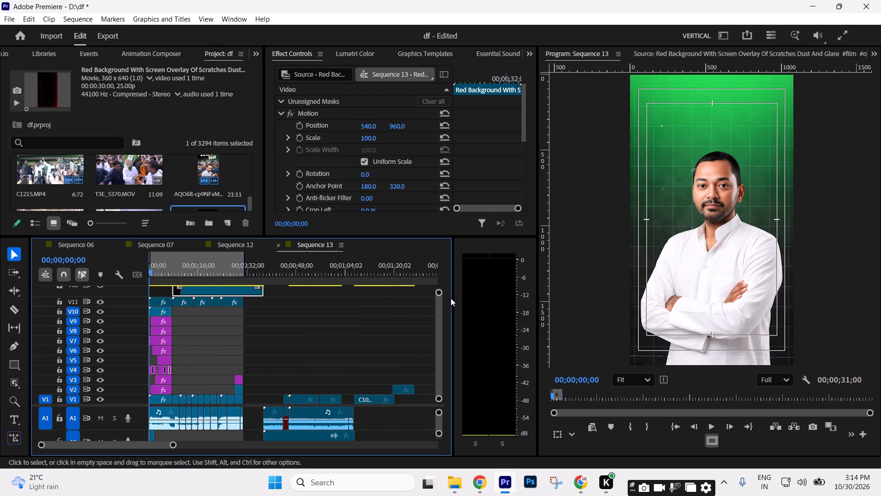
Move the V12 overlay to the start of the sequence and extend its end toward the end of the main edit.
drag(440, 291, 440, 269)
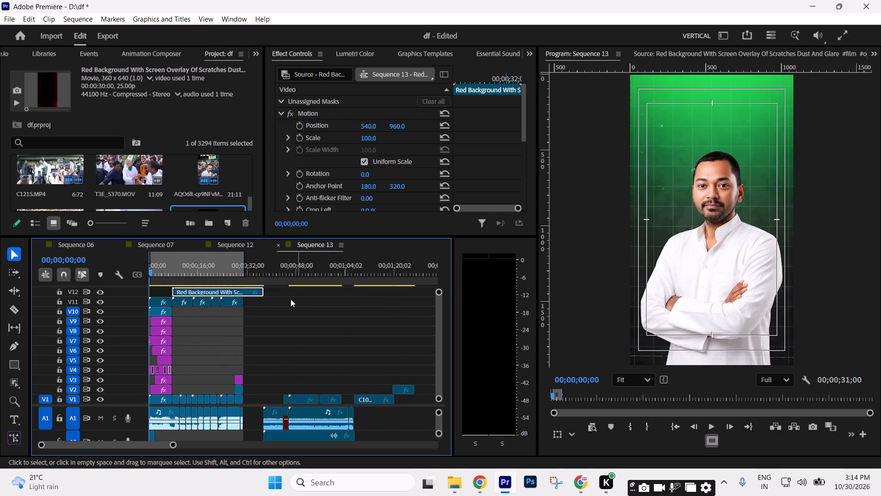
drag(264, 293, 242, 290)
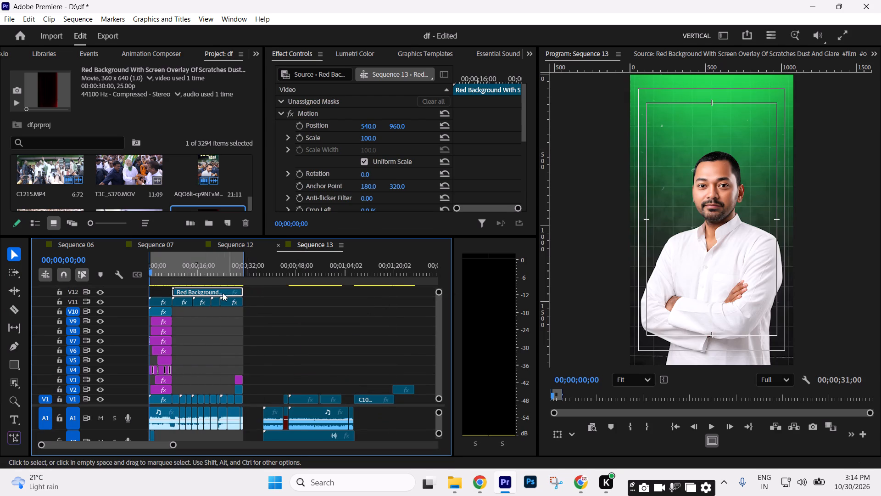
click(219, 291)
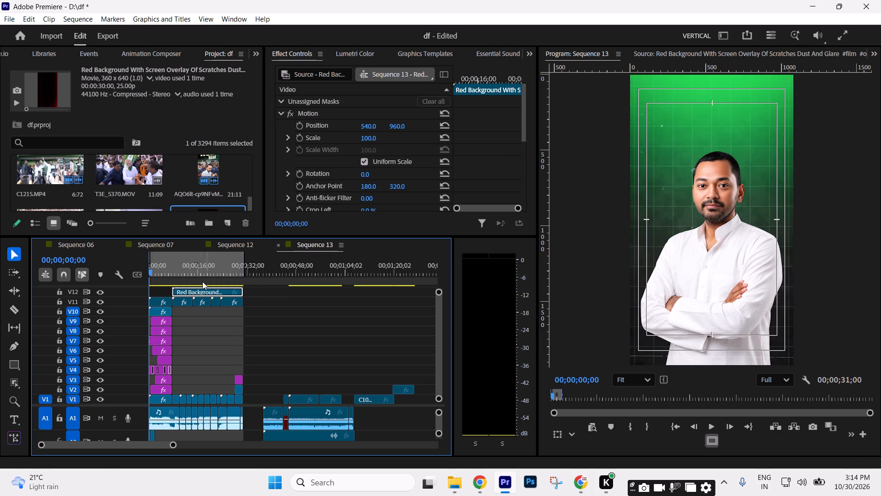
drag(182, 292, 141, 290)
drag(219, 290, 245, 290)
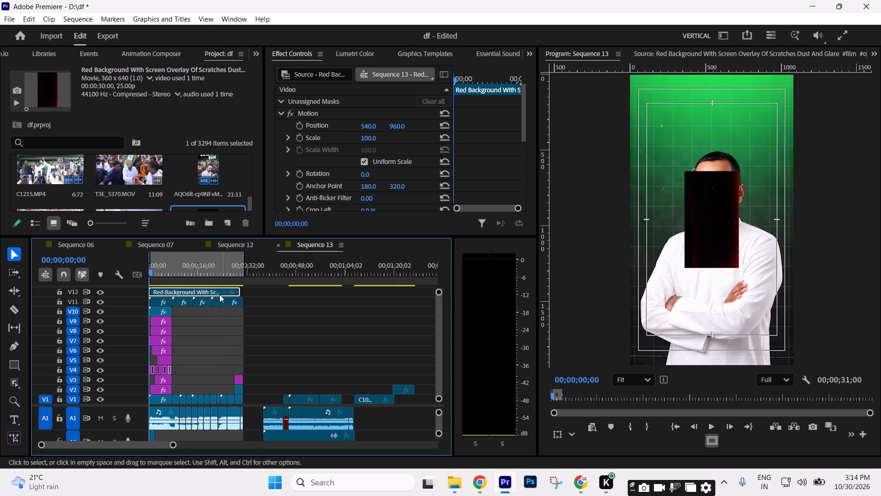
Apply Fit to frame to the red scratches overlay on V12.
click(219, 294)
right_click(219, 294)
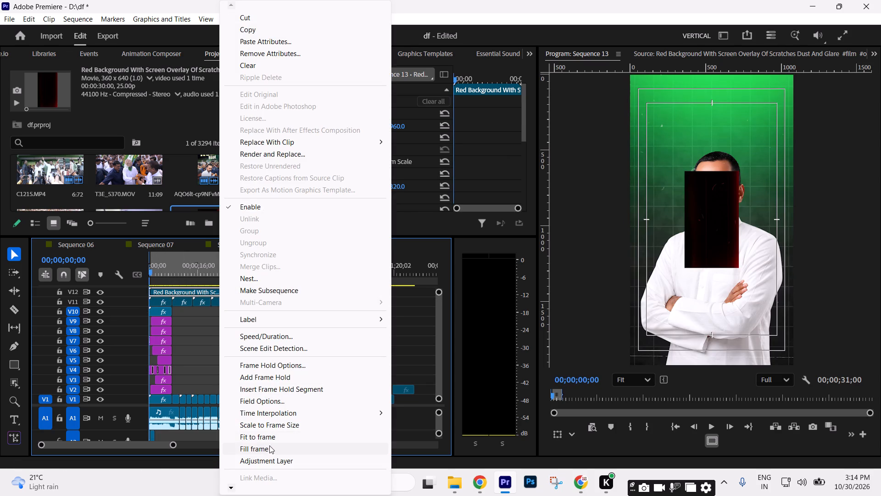
click(268, 441)
click(225, 291)
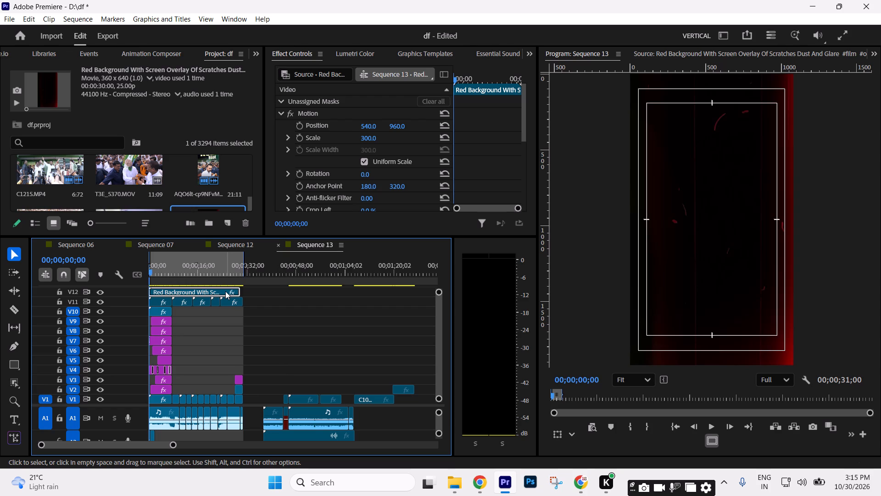
Slow the red scratches overlay on V12 to 95% speed and trim its end to the end of the main edit.
key(ctrl+r)
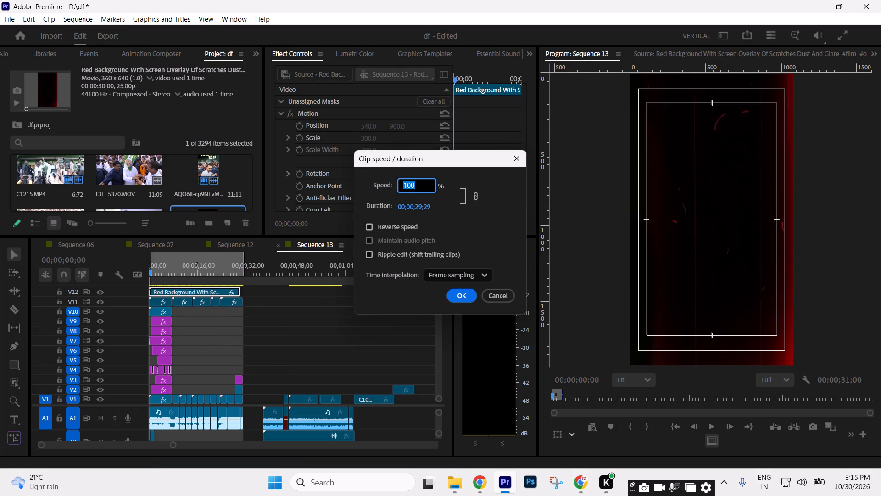
text(95)
key(Return)
scroll(880, 77, up, 1)
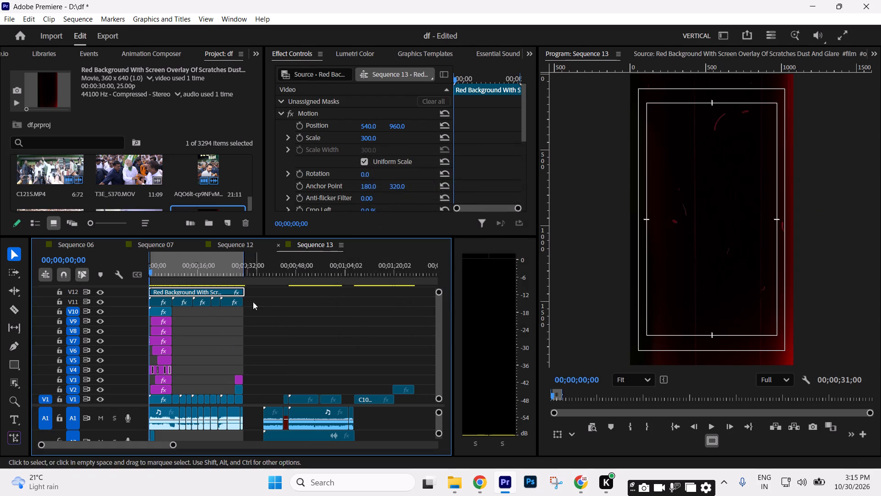
click(250, 293)
click(228, 293)
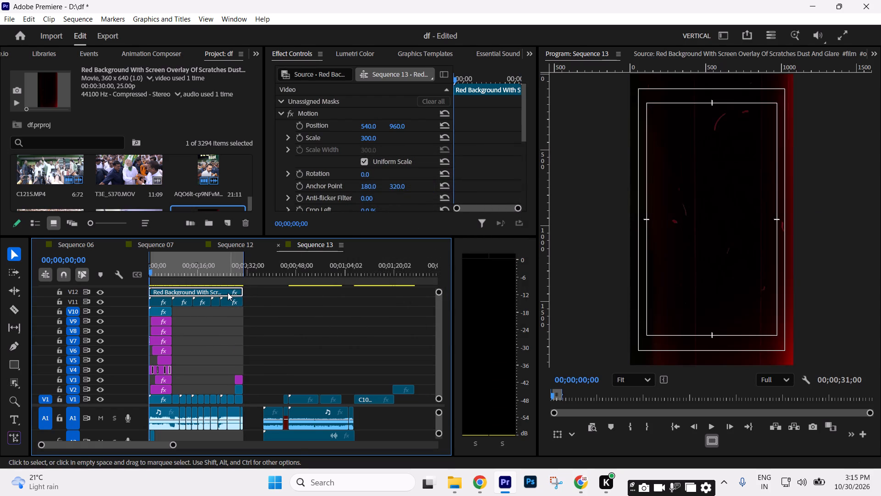
Set the V12 overlay's blend mode to Screen.
scroll(478, 181, down, 15)
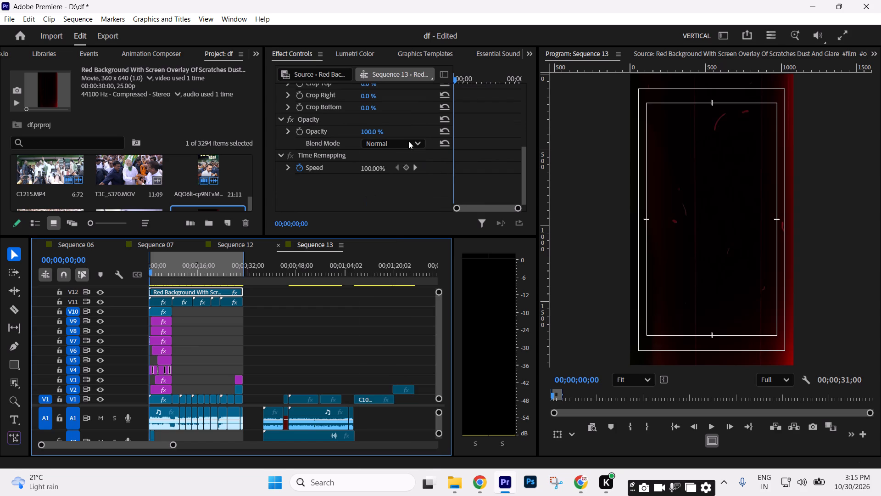
drag(408, 141, 395, 278)
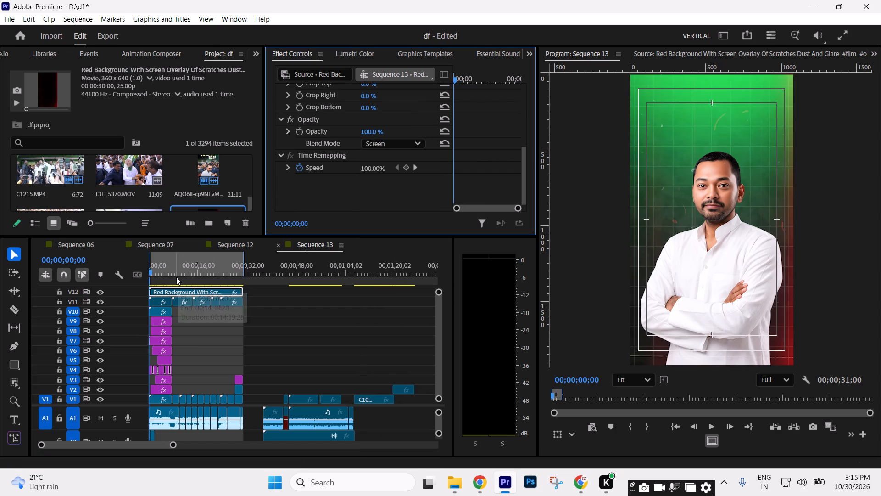
Check the overlay at several points along the main edit and set its opacity to 75%.
drag(182, 276, 200, 280)
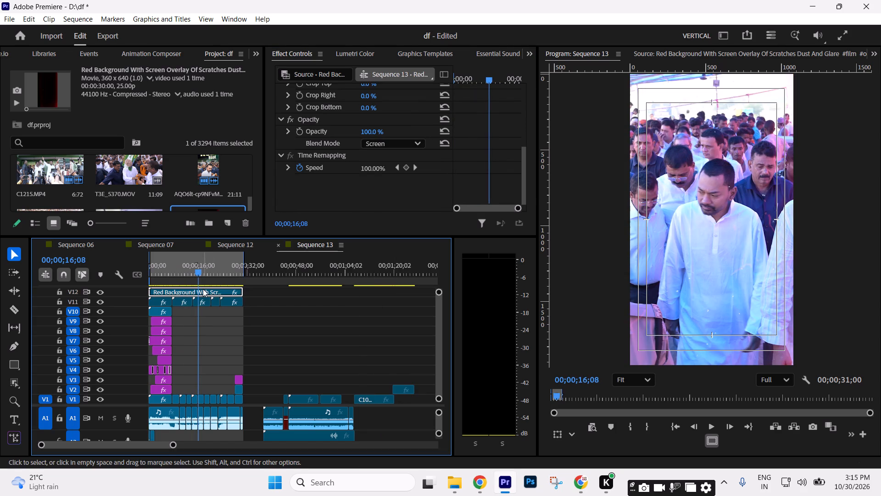
click(203, 289)
drag(204, 272, 229, 275)
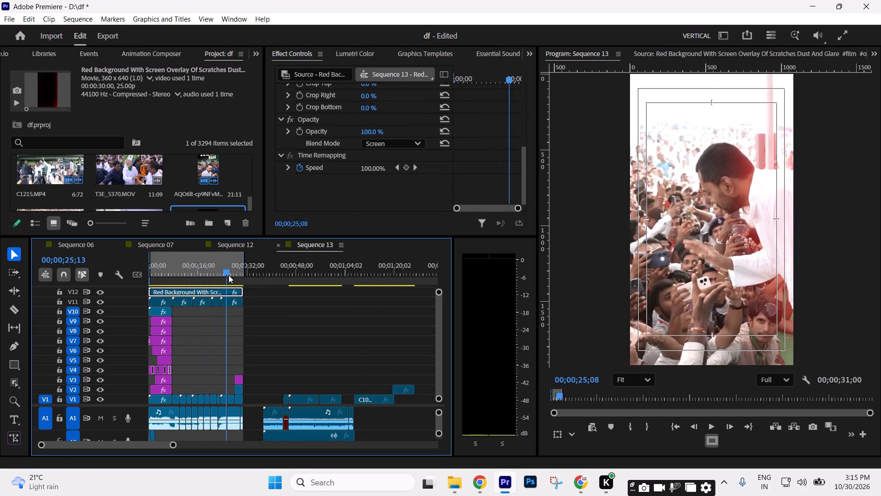
drag(229, 275, 243, 278)
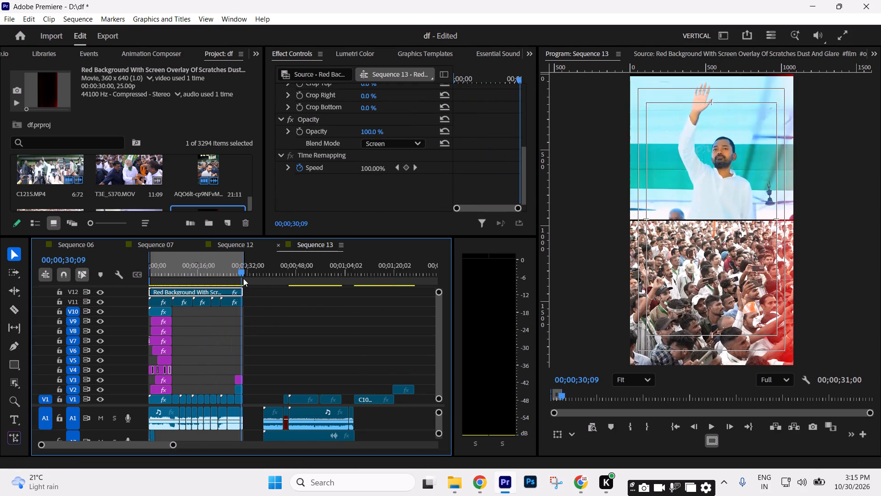
drag(243, 278, 239, 279)
click(368, 132)
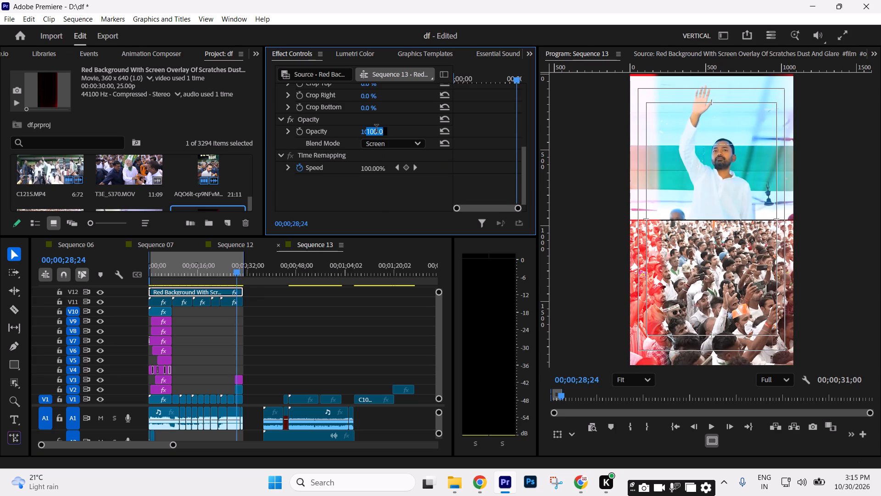
text(75)
key(Return)
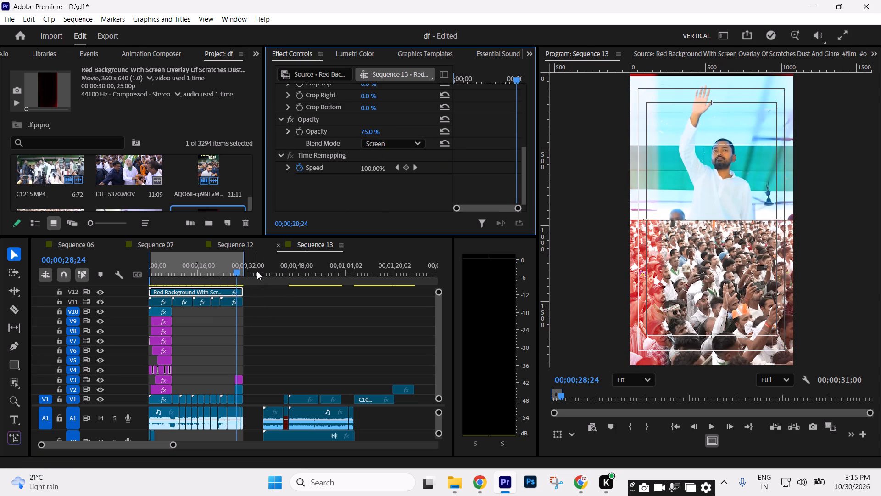
Scrub through the overlaid edit and resize the timeline's track area so audio tracks A1 to A6 show at compact height.
drag(123, 406, 123, 406)
drag(123, 406, 130, 417)
click(342, 326)
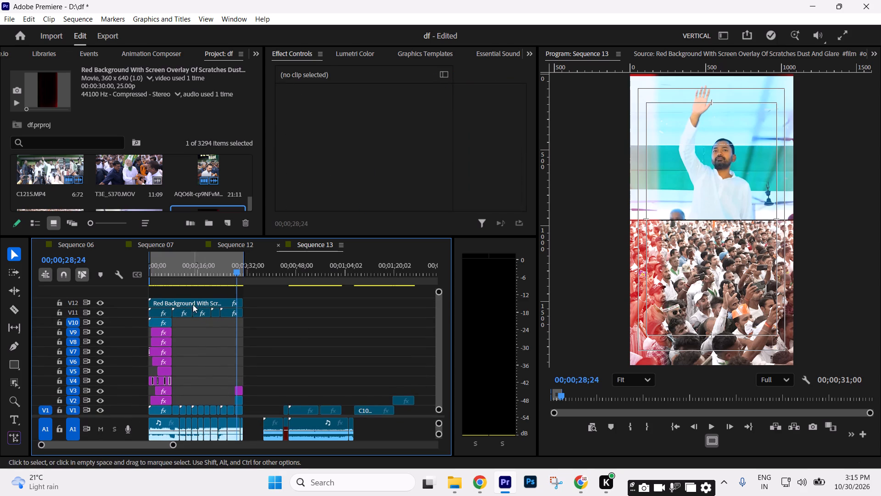
click(193, 303)
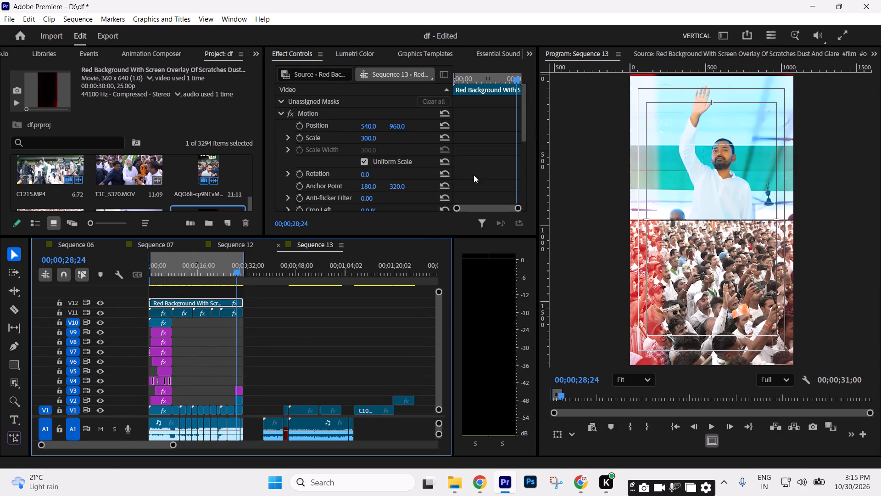
drag(180, 276, 105, 284)
drag(153, 273, 200, 279)
drag(440, 410, 439, 436)
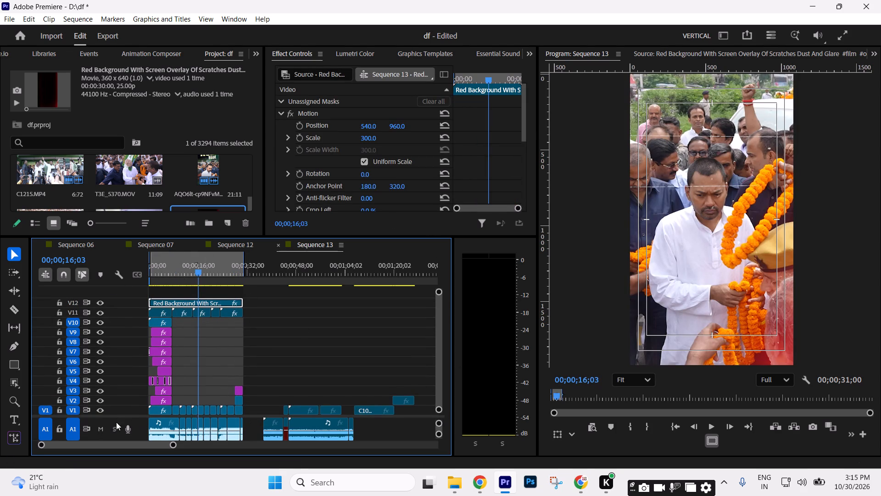
drag(120, 416, 128, 380)
drag(440, 432, 440, 453)
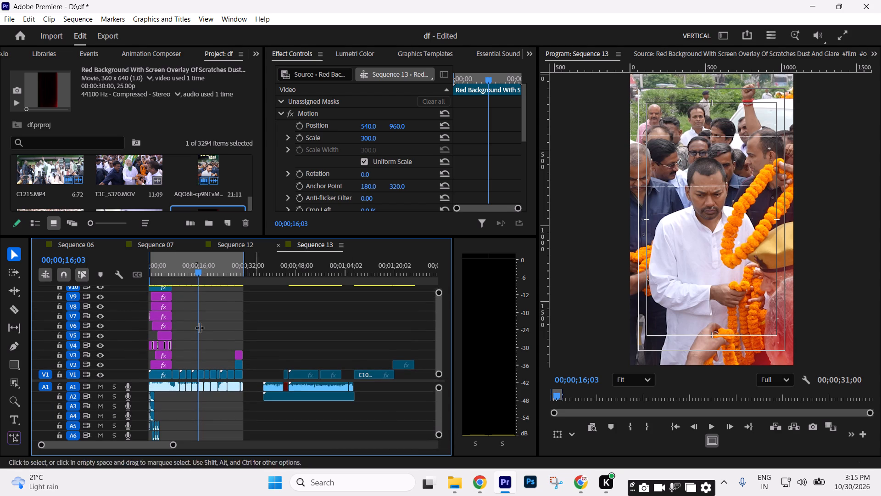
Play Sequence 13 from the start to review the red overlay over the main edit.
drag(193, 272, 0, 272)
key(Home)
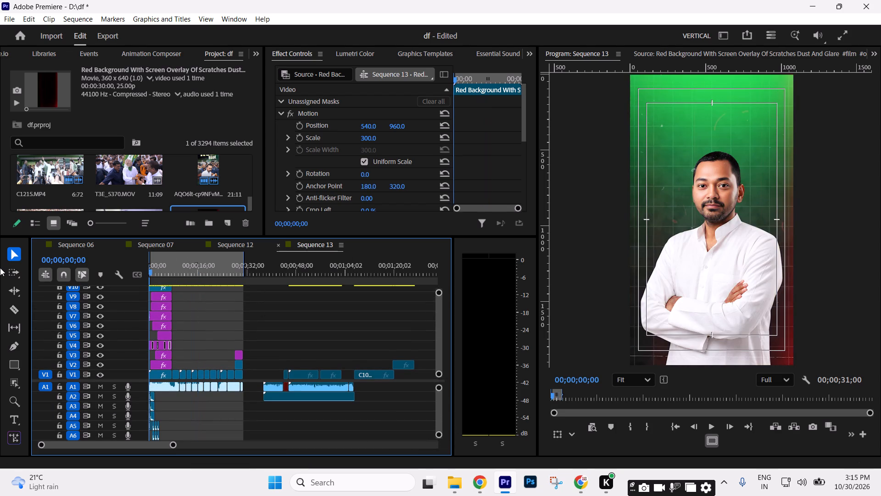
text(I==)
key(equal)
key(minus)
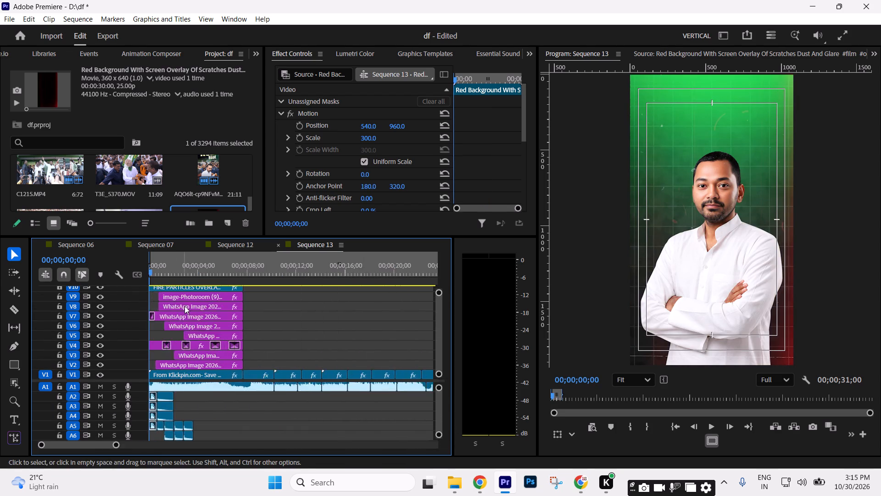
key(minus)
key(minus)
click(306, 335)
key(space)
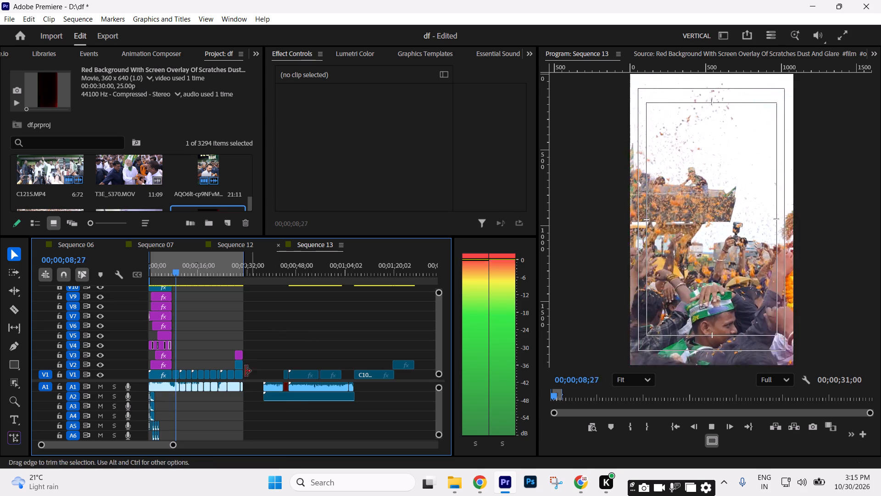
drag(173, 445, 126, 442)
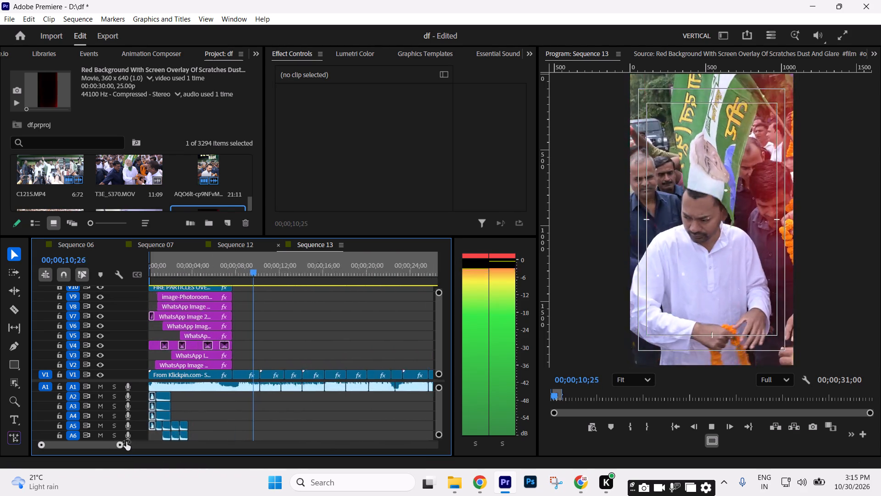
drag(126, 442, 132, 442)
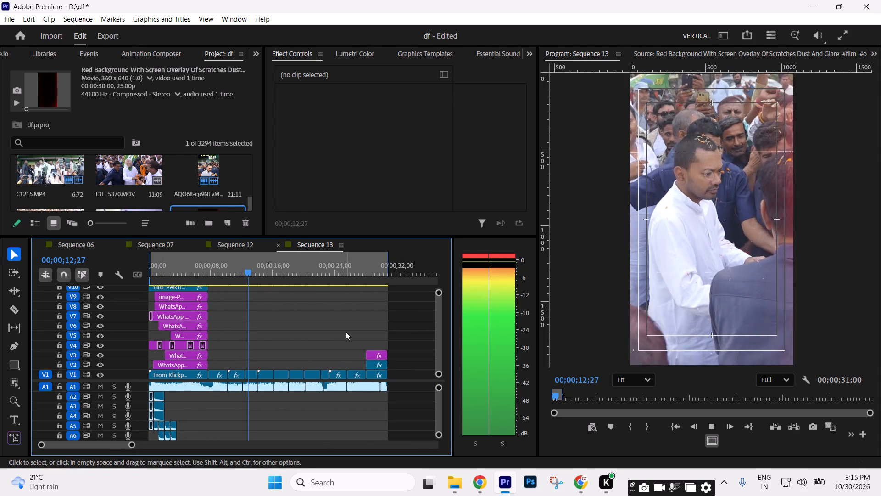
key(space)
Save the project and return the playhead to the start of Sequence 13.
key(ctrl+s)
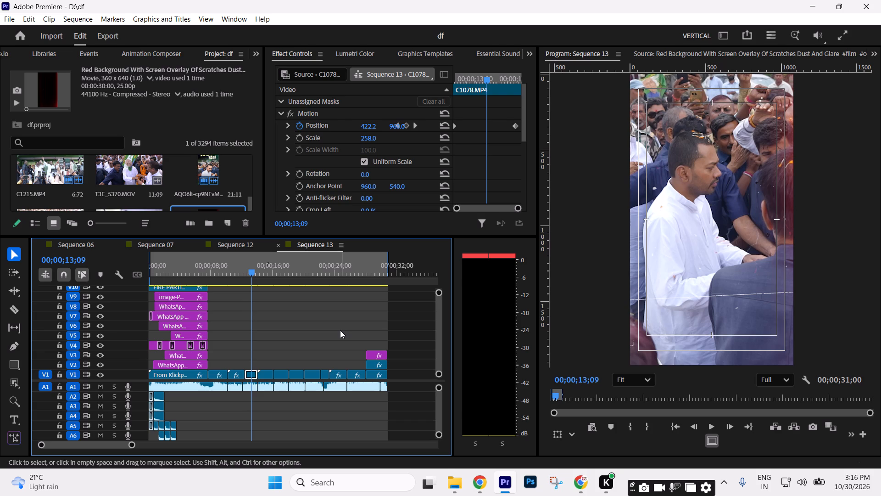
drag(225, 274, 223, 274)
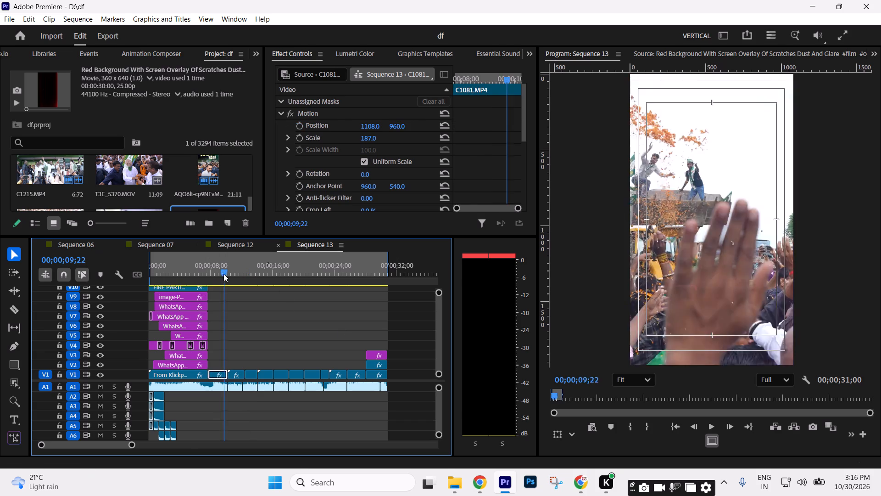
drag(223, 274, 88, 294)
key(ctrl+s)
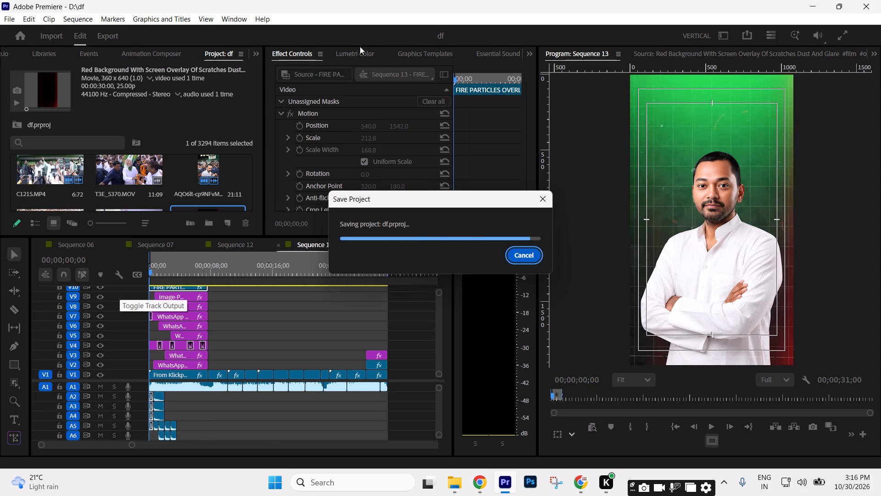
Clear the FLIP search in the effects library and browse the Lights & Blurs video transitions.
drag(255, 55, 282, 113)
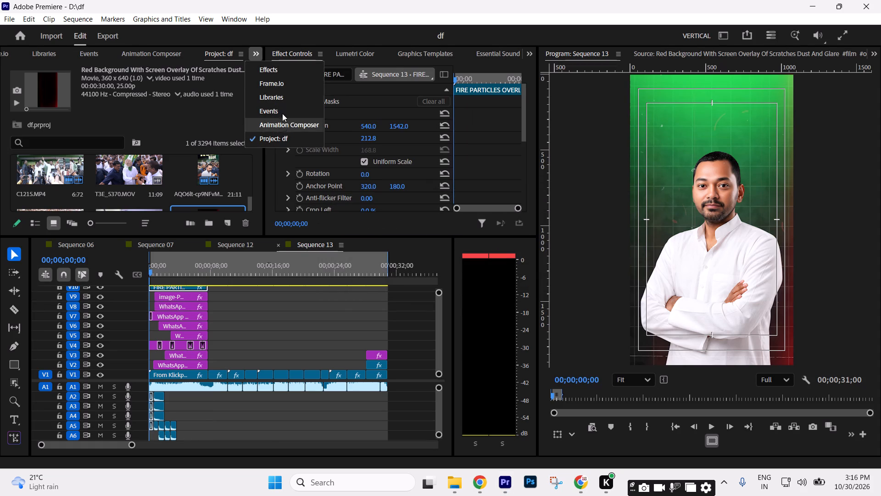
drag(282, 113, 278, 75)
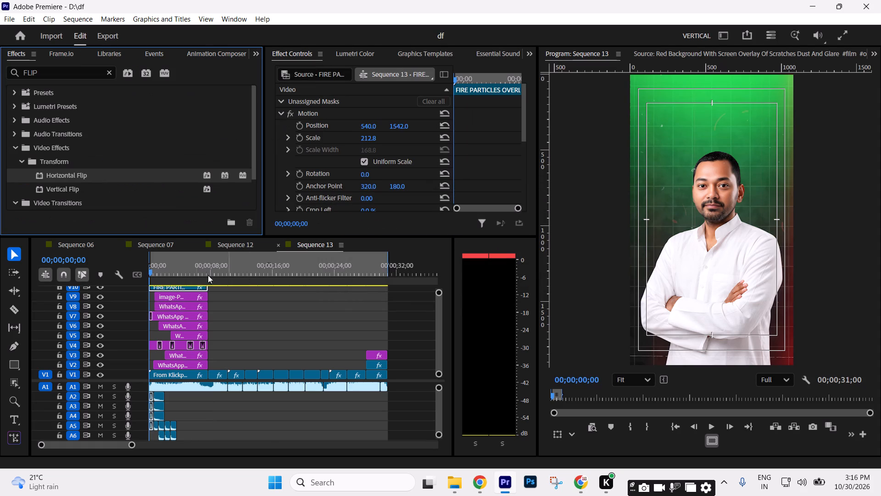
click(108, 73)
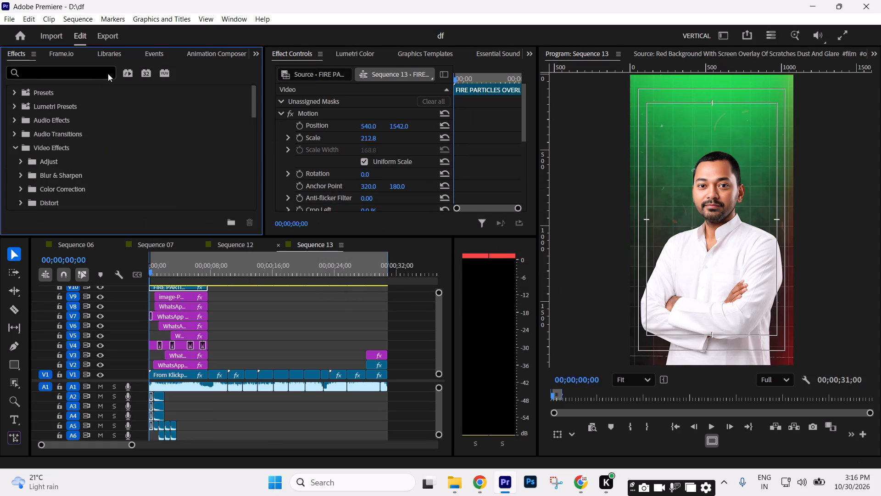
click(15, 149)
click(17, 163)
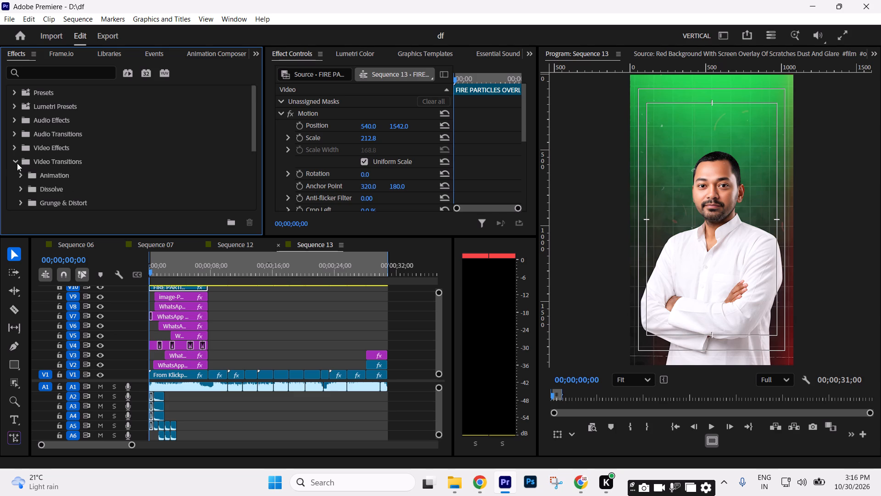
scroll(58, 163, down, 6)
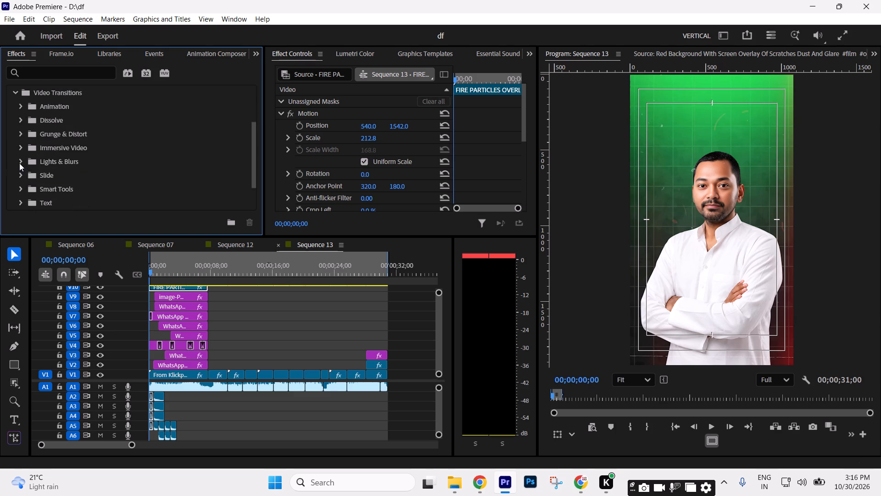
click(19, 163)
scroll(61, 162, down, 7)
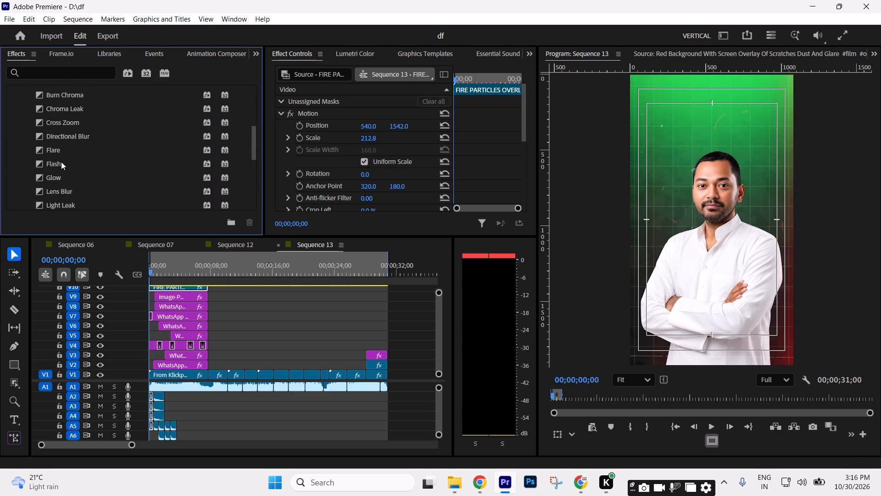
scroll(105, 169, up, 4)
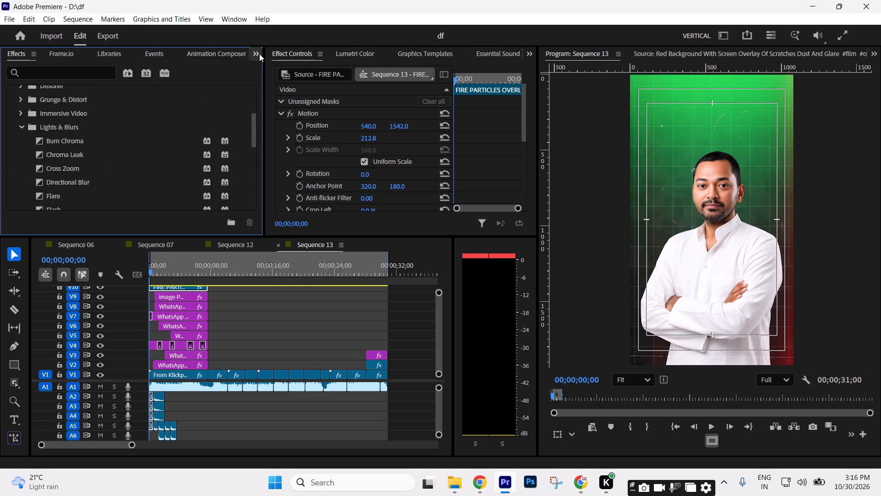
Place the Glitch transition from Animation Composer on V4 and V5 at about 00;00;12;15.
click(217, 55)
scroll(59, 178, down, 3)
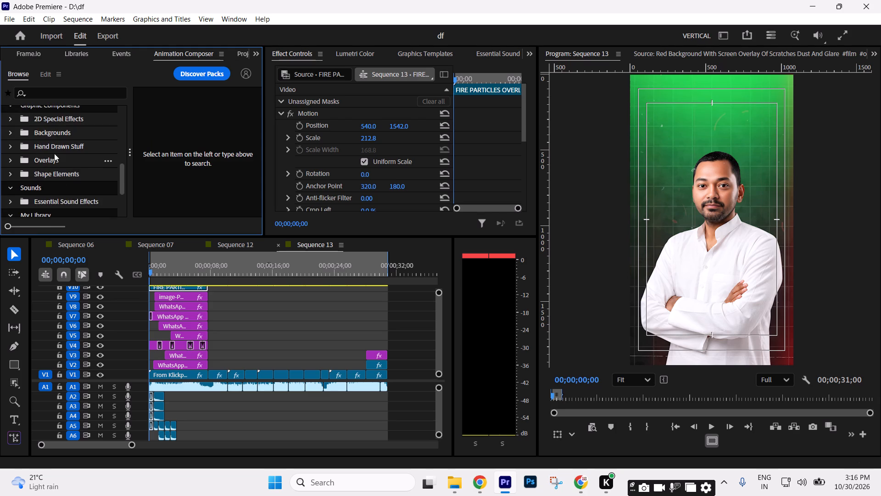
scroll(54, 153, up, 2)
click(51, 162)
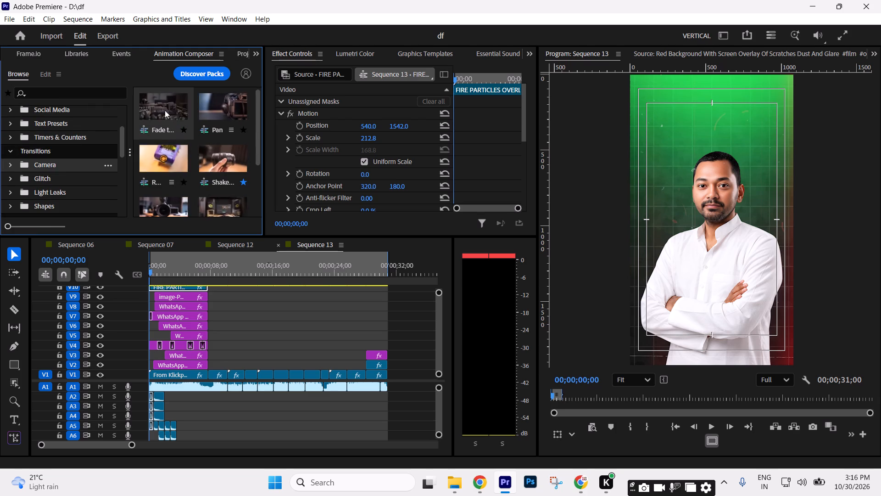
click(57, 179)
drag(167, 107, 246, 344)
drag(285, 321, 222, 345)
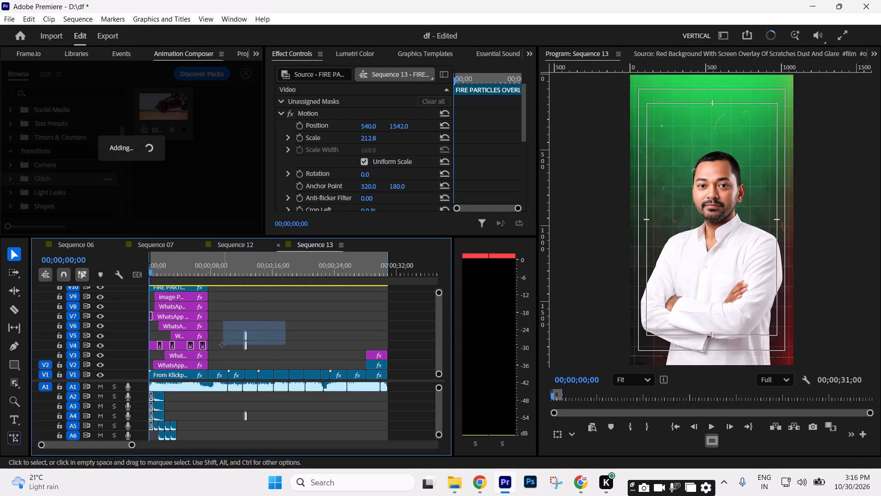
drag(222, 345, 221, 345)
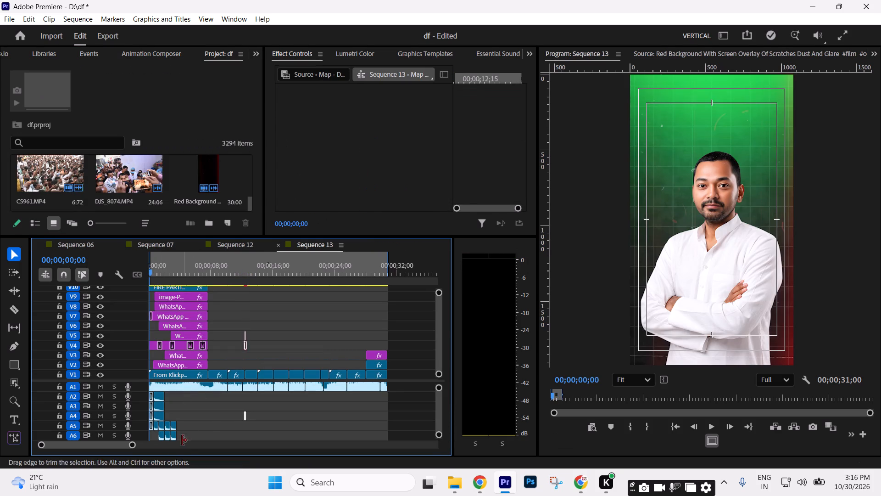
drag(132, 445, 106, 449)
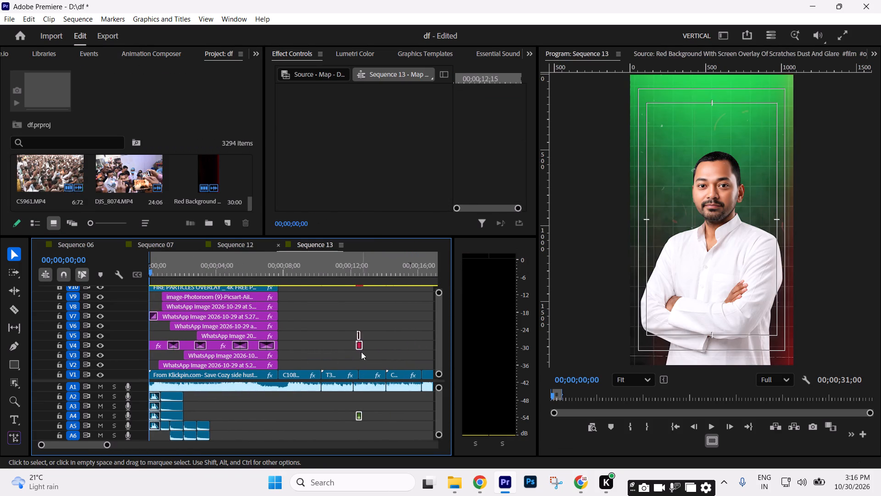
Move the Glitch transition up to V13, starting at 00;00;07;15 over the cut into C1081.MP4, and preview it.
drag(359, 347, 288, 321)
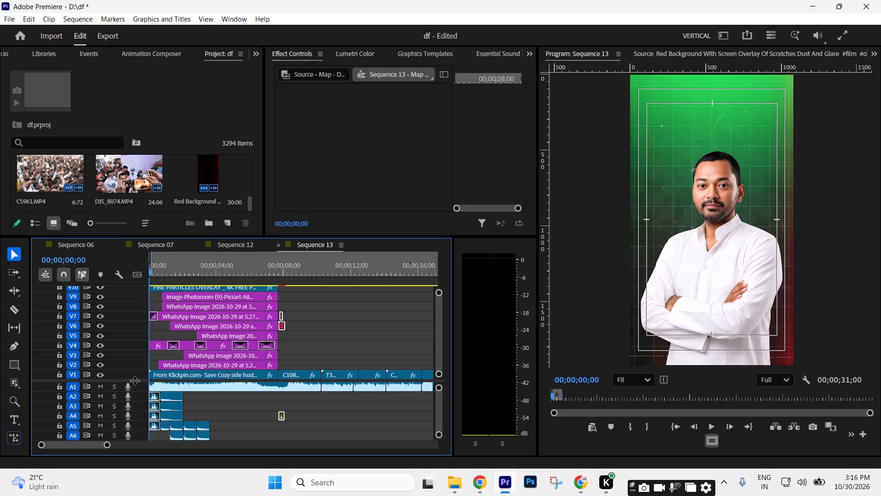
drag(134, 380, 136, 430)
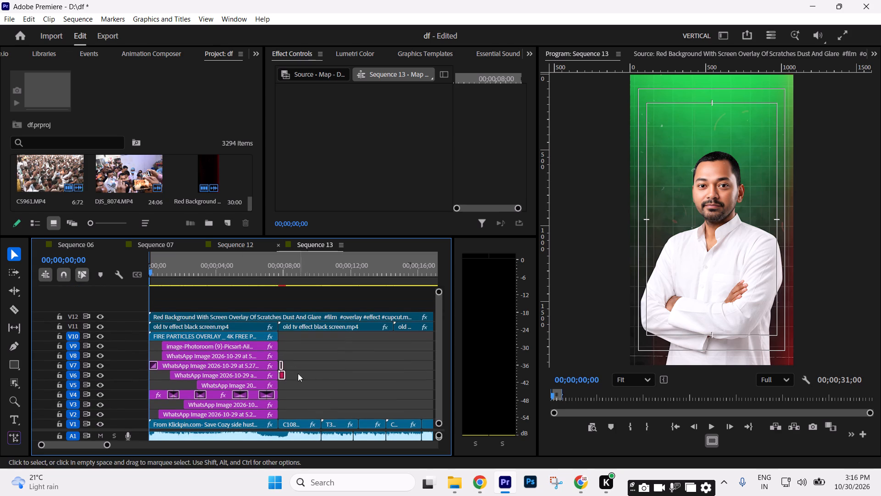
drag(283, 375, 281, 311)
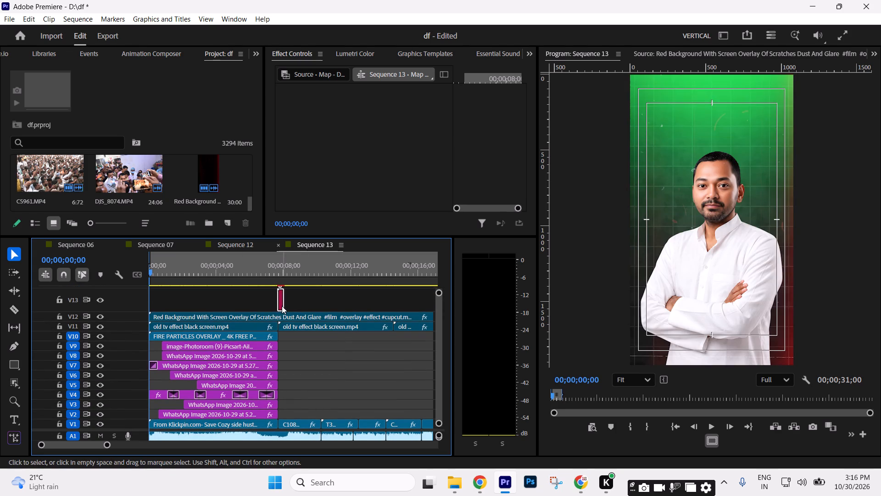
click(282, 306)
click(276, 271)
key(equal)
key(equal)
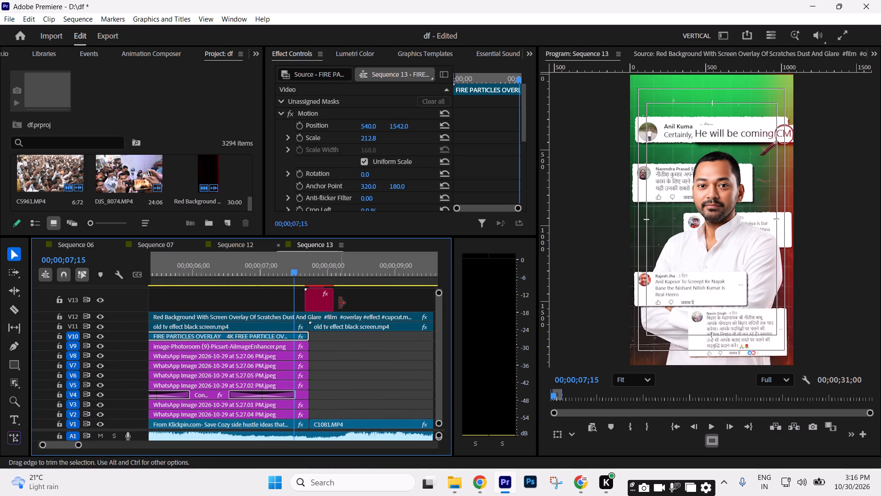
drag(322, 309, 311, 308)
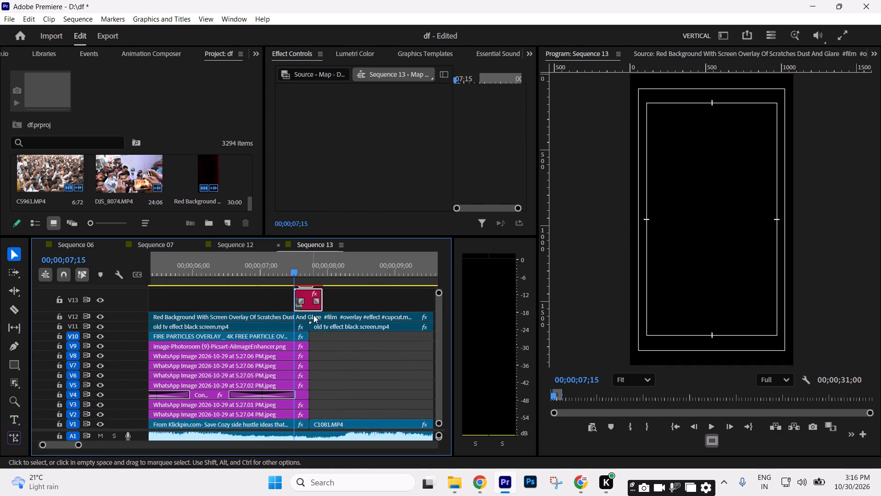
key(space)
key(space)
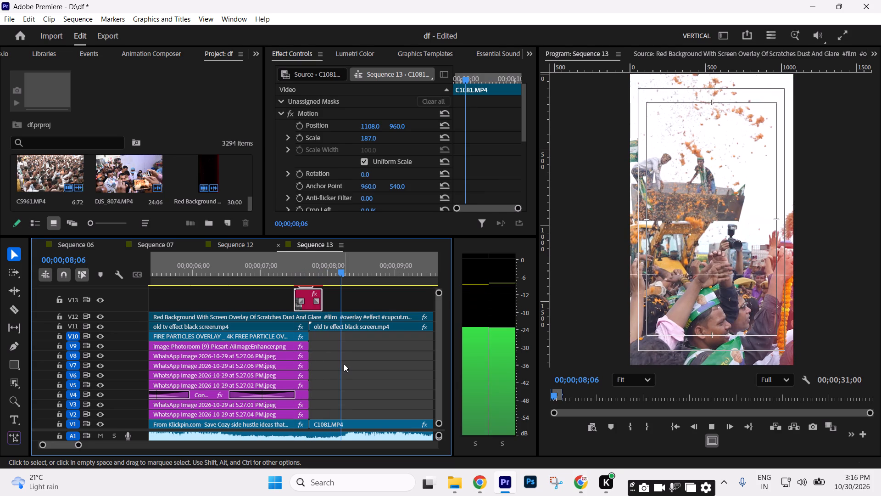
Place the Shake & Distort 1 camera transition from Animation Composer on V2 and V3 at about 00;00;10;00 and preview it.
click(344, 364)
text(----)
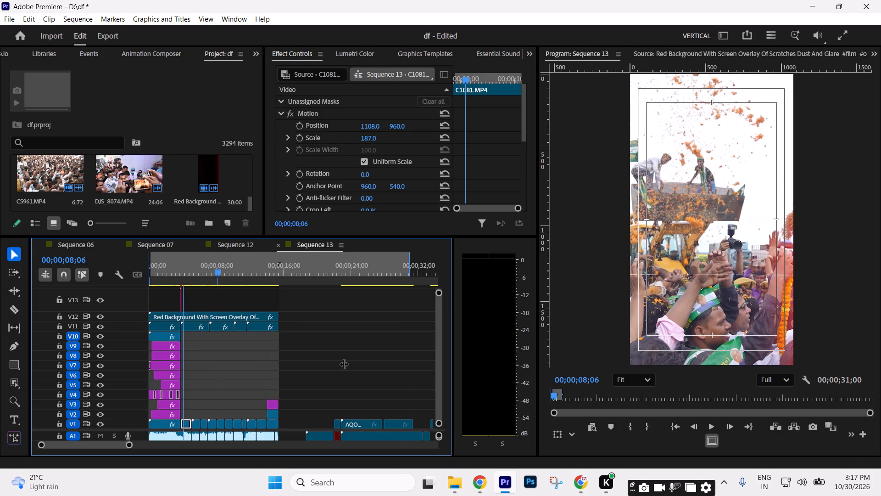
key(equal)
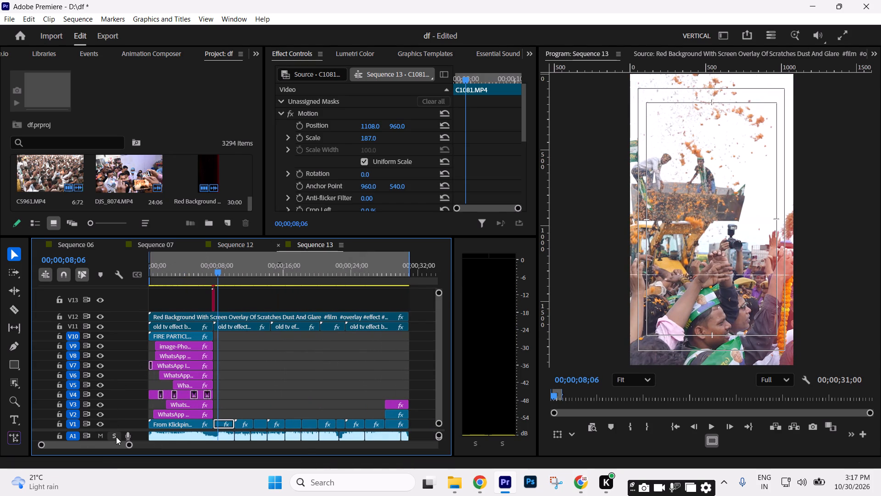
drag(117, 430, 119, 385)
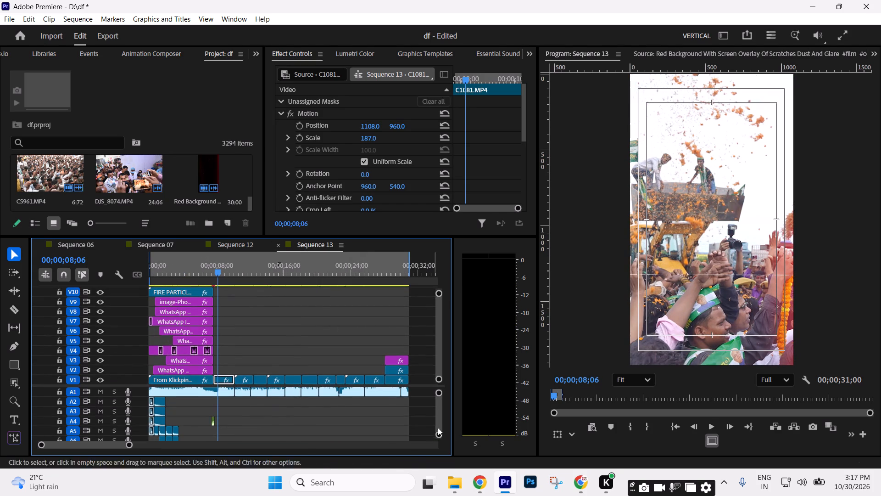
drag(438, 433, 442, 461)
drag(438, 381, 438, 411)
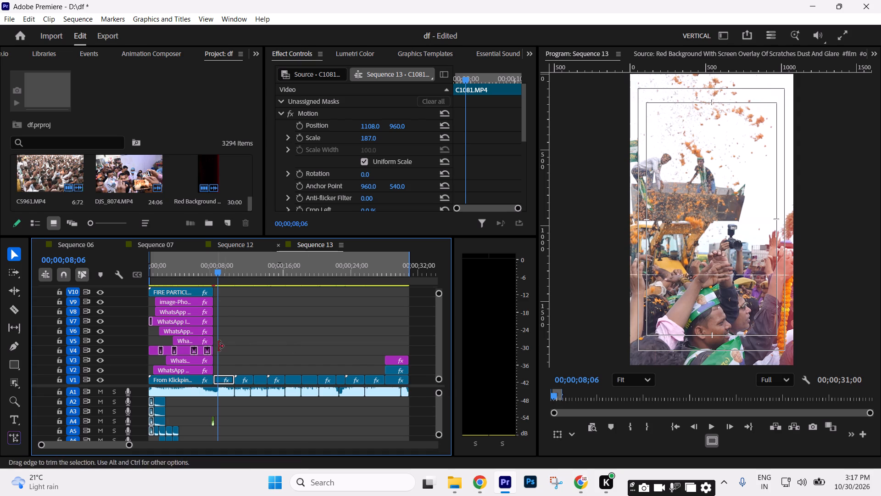
drag(219, 272, 241, 277)
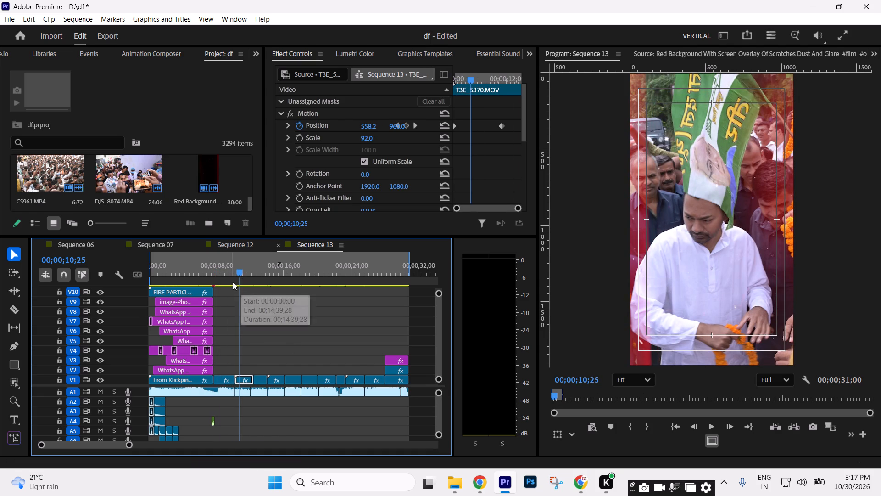
click(132, 54)
click(56, 191)
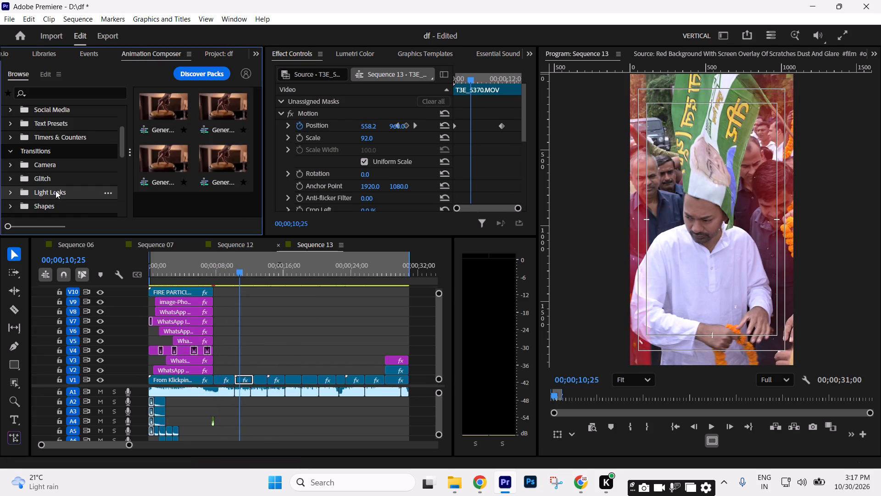
click(45, 164)
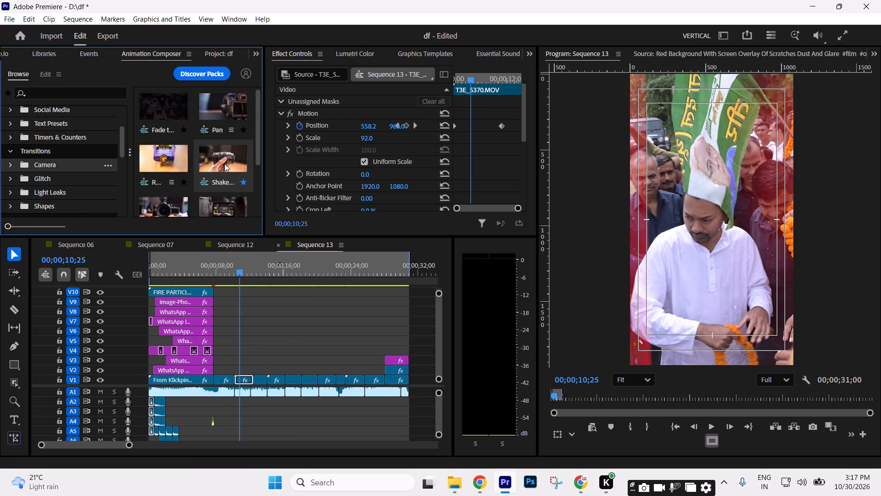
drag(223, 163, 236, 370)
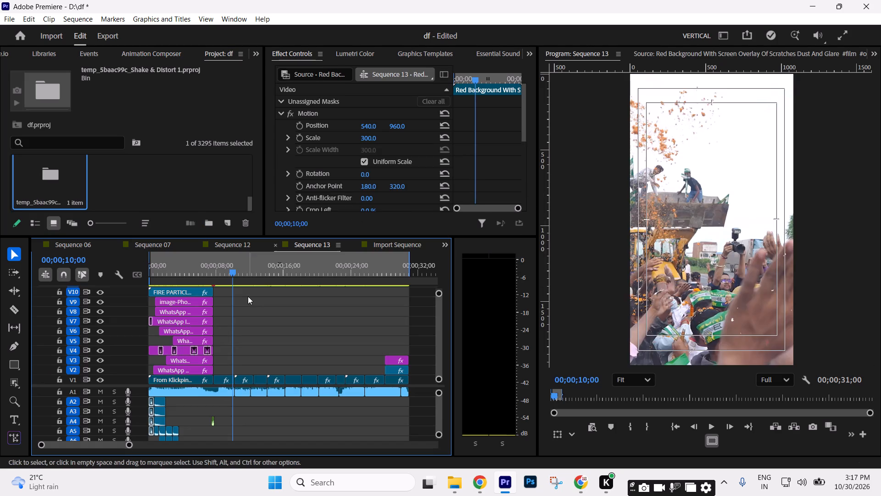
drag(229, 273, 242, 279)
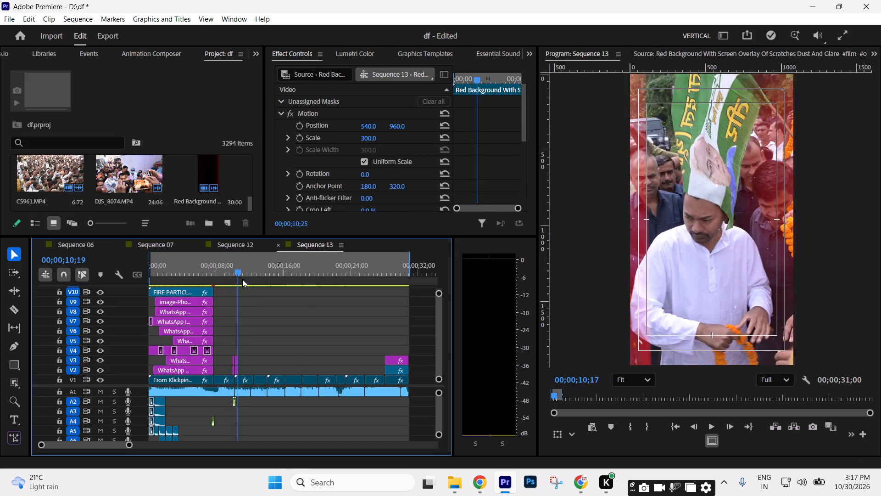
drag(242, 279, 245, 280)
key(space)
key(space)
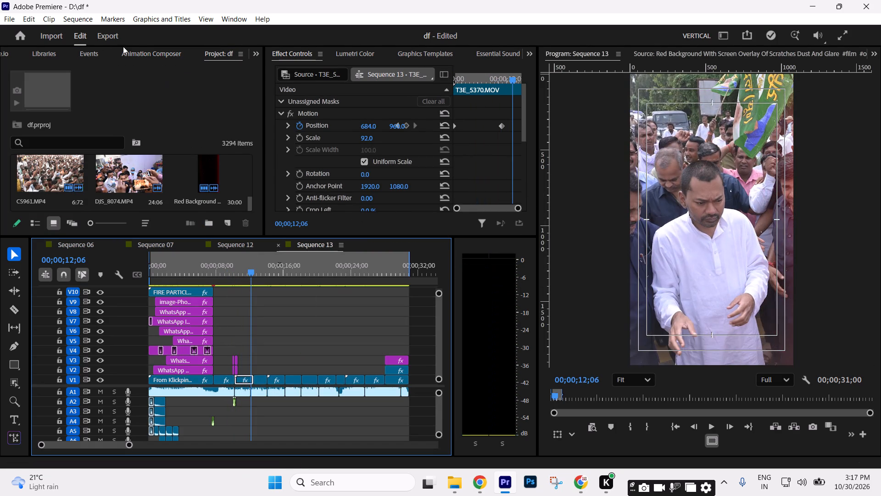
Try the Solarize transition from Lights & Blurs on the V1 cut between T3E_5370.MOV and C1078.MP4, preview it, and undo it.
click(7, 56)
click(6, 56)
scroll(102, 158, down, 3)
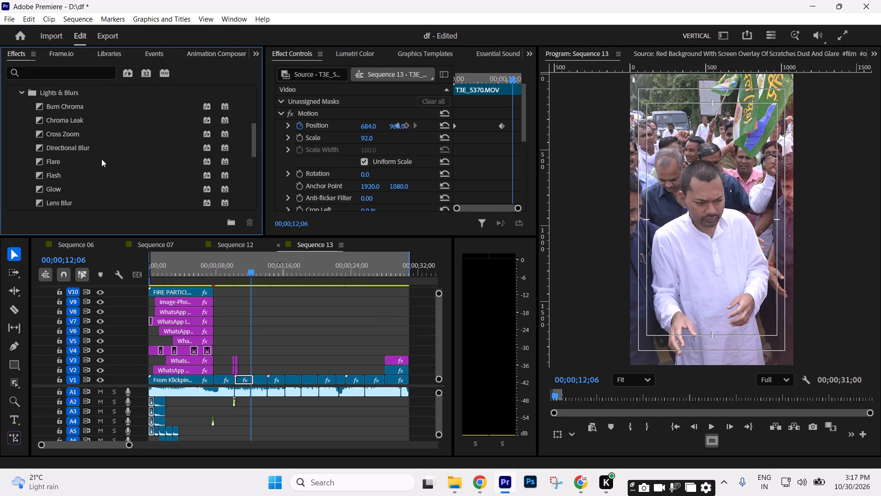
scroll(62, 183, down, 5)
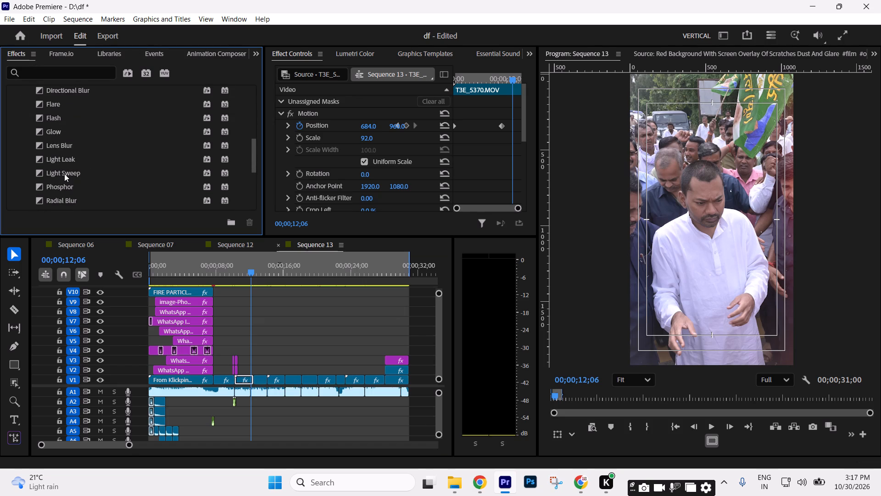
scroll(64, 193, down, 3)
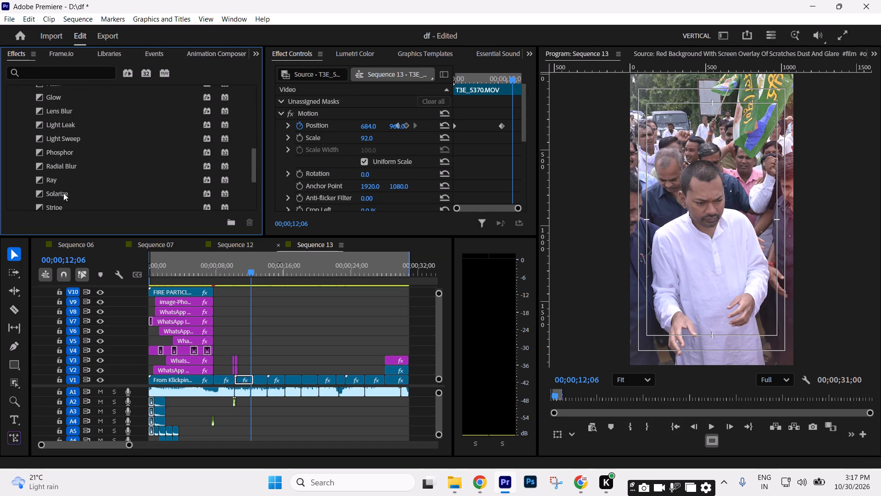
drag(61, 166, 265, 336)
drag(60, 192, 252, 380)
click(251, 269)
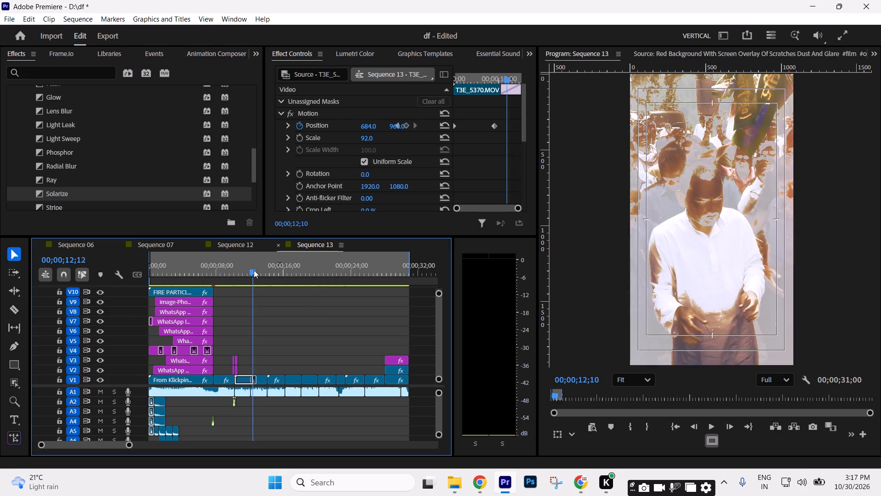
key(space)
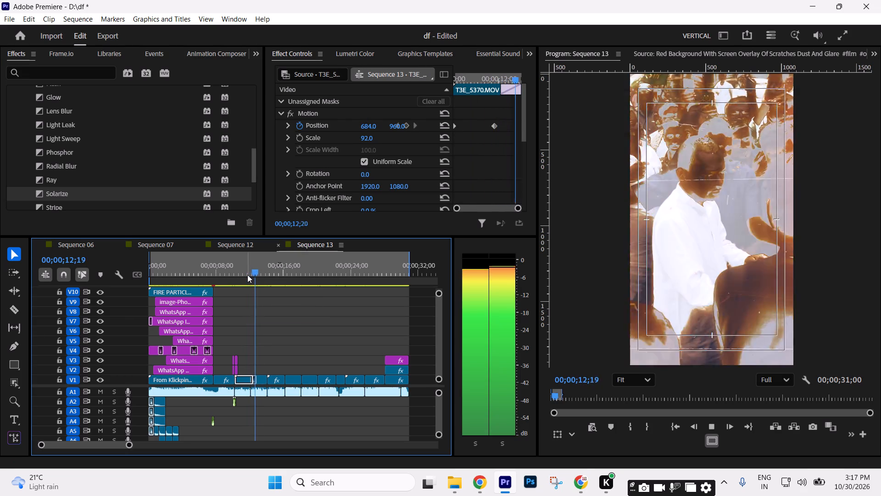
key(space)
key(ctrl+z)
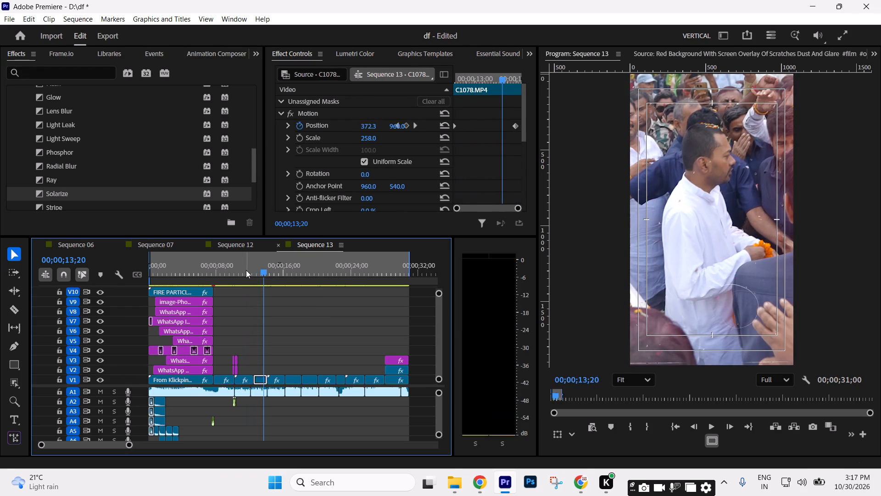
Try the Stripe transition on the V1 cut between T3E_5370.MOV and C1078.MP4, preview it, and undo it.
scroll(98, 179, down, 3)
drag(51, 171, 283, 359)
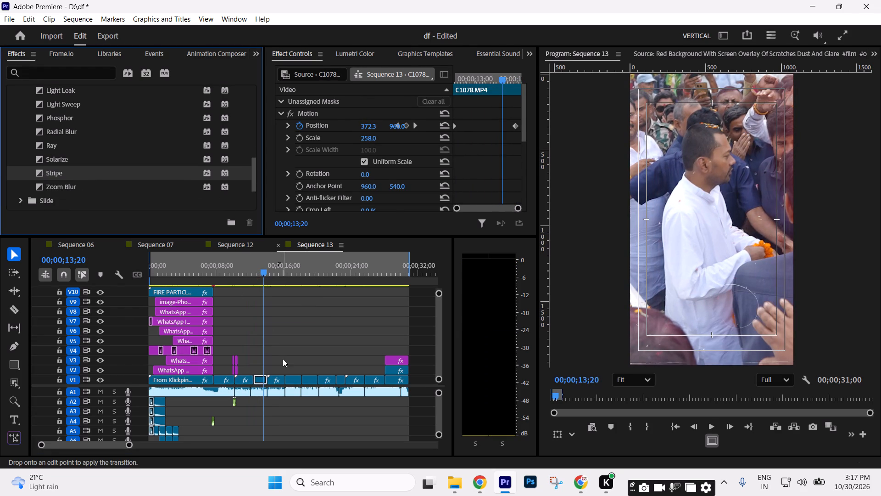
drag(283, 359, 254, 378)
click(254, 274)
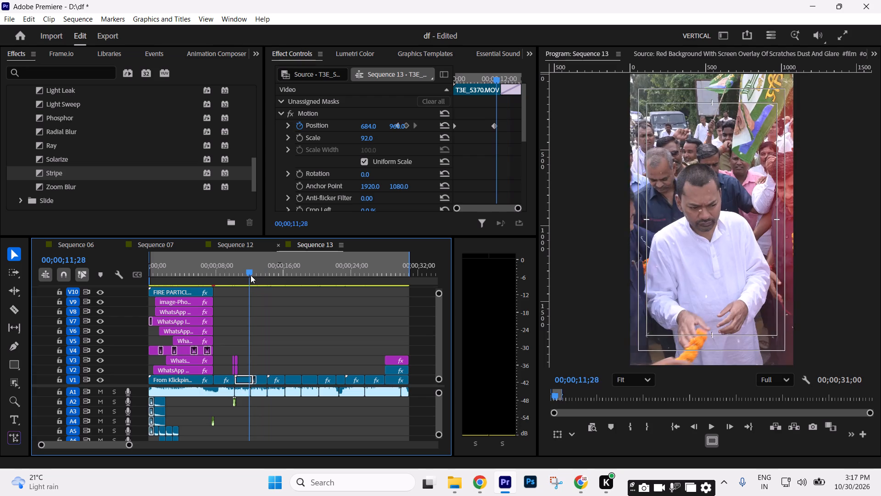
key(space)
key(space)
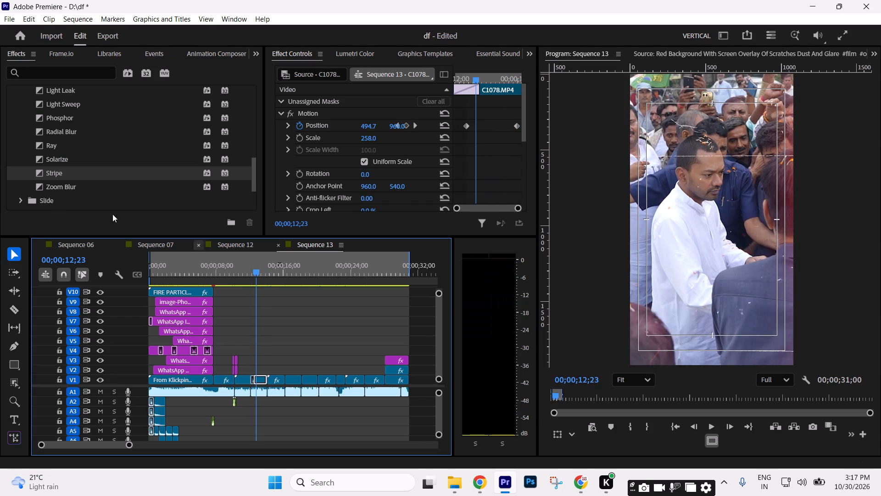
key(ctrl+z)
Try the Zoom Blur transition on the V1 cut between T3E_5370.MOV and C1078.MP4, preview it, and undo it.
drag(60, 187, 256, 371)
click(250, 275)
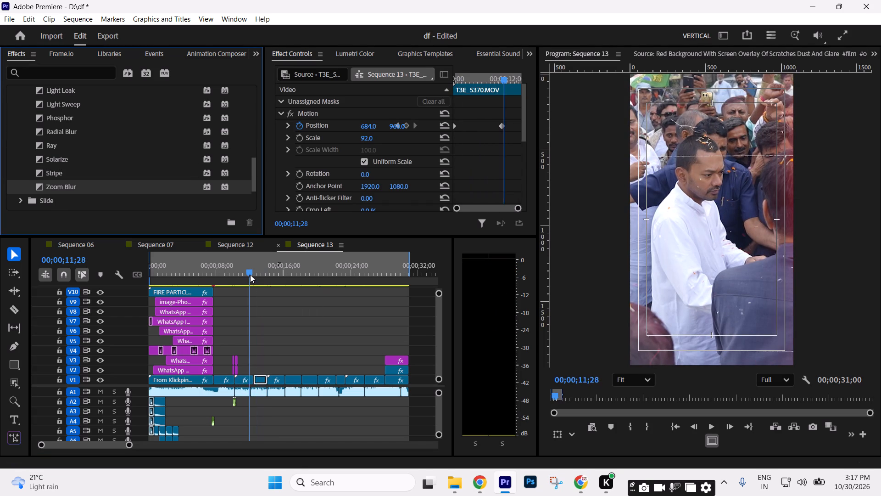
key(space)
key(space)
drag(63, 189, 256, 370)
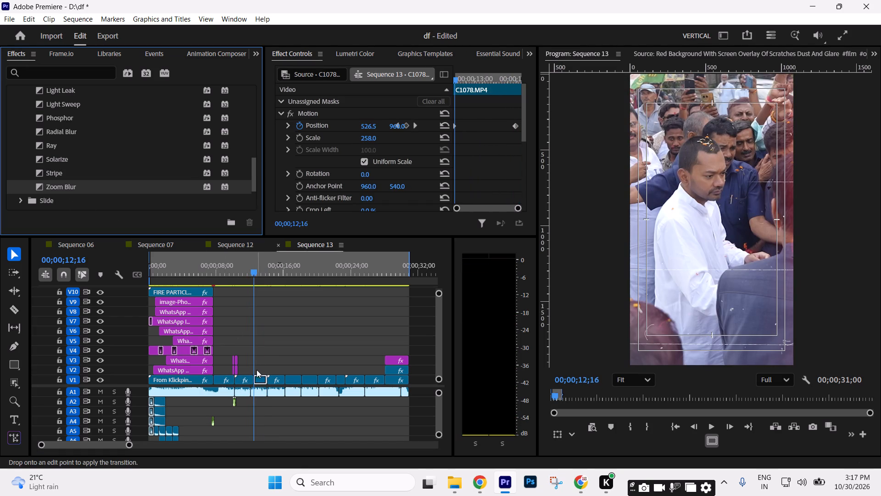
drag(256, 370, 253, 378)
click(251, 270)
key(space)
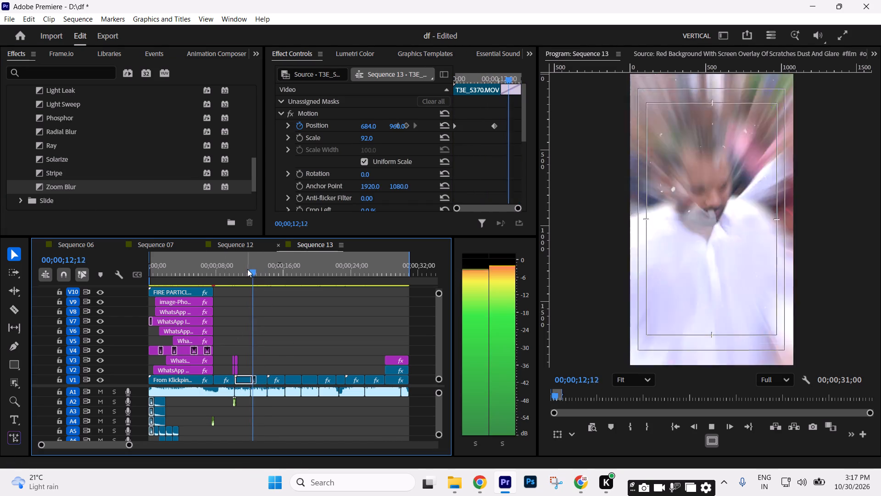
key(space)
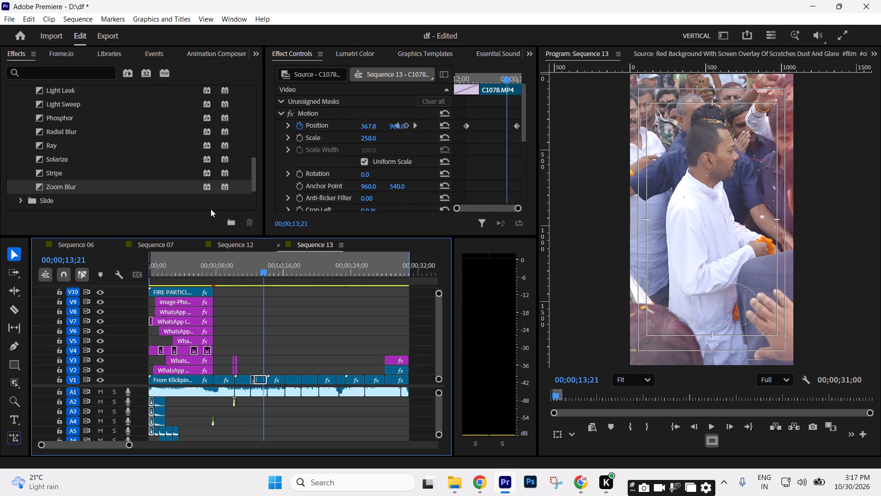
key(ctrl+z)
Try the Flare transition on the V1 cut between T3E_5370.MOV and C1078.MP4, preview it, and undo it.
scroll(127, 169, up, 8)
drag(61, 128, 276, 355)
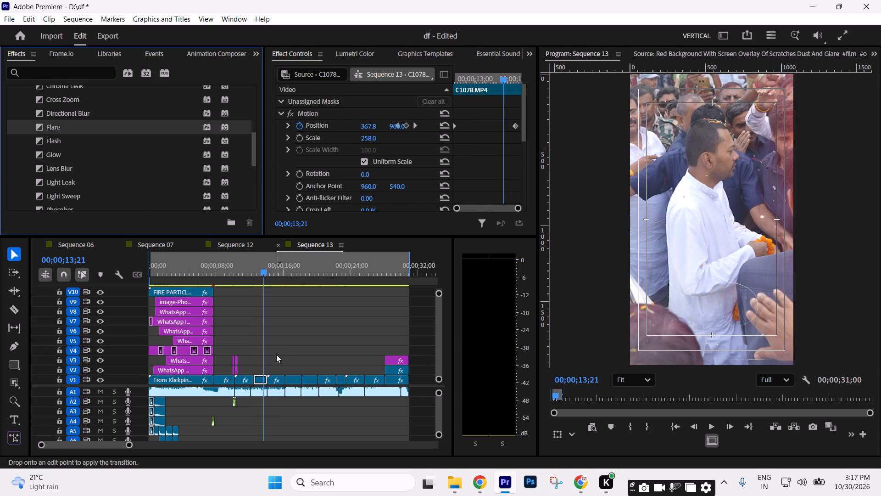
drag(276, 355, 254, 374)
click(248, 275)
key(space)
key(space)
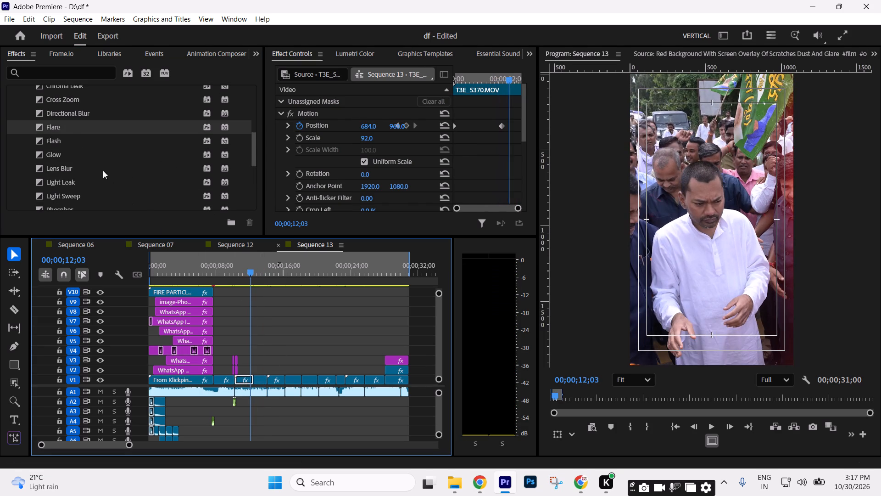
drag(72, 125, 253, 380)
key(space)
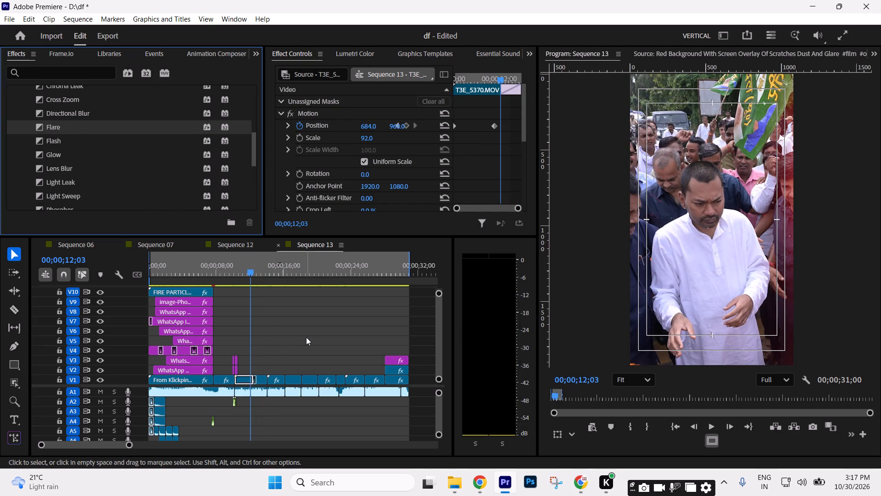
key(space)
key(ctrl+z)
Apply the Chroma Leak transition to the V1 cut between T3E_5370.MOV and C1078.MP4 and preview it.
scroll(115, 166, up, 5)
drag(68, 145, 253, 381)
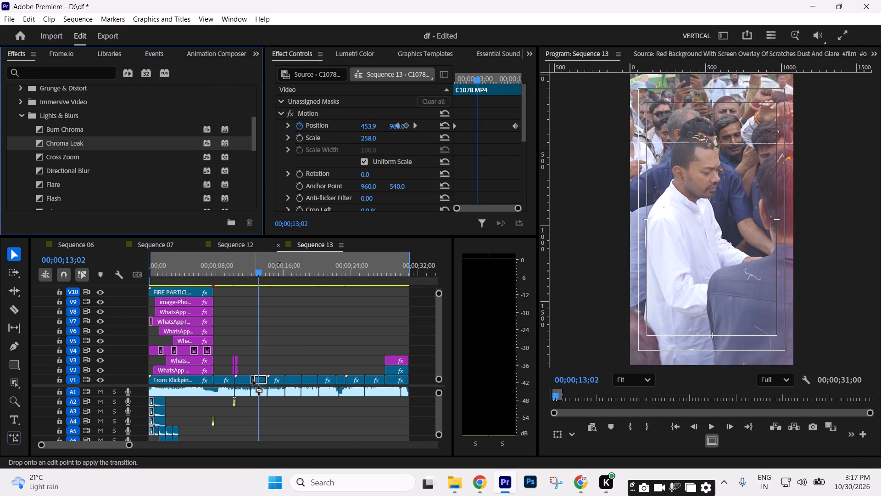
drag(253, 381, 253, 375)
click(250, 280)
key(space)
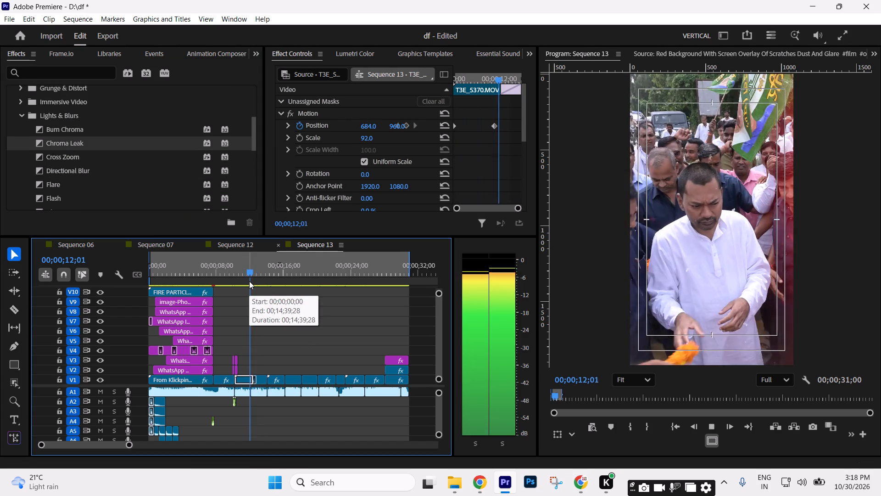
key(space)
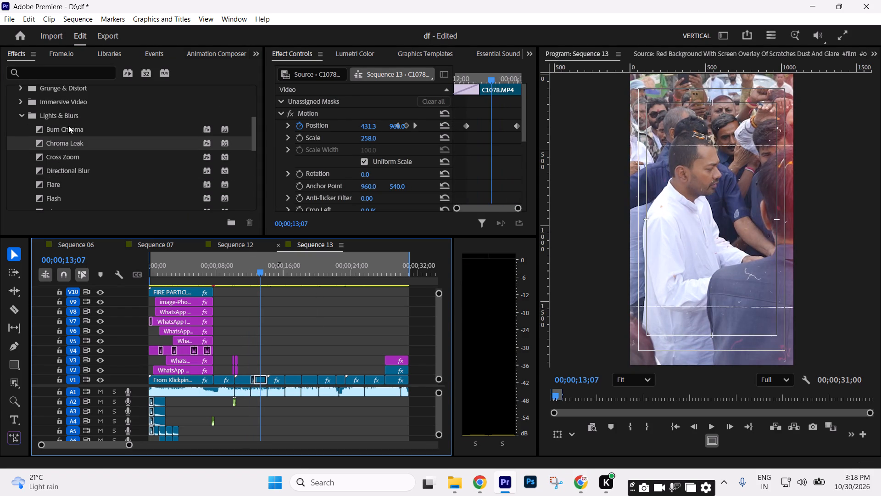
Apply the Burn Chroma transition to the V1 cut between C1078.MP4 and C1063.MP4 and preview it.
drag(68, 125, 265, 379)
click(282, 358)
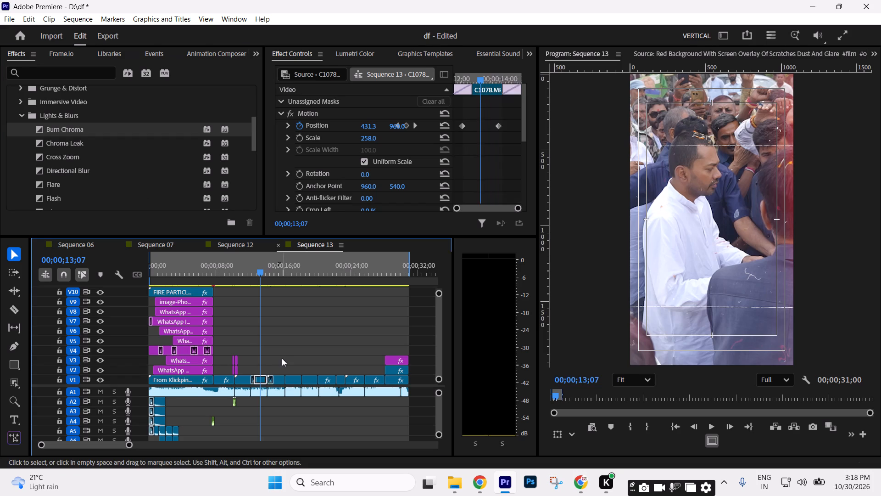
click(271, 379)
drag(391, 129, 391, 146)
key(space)
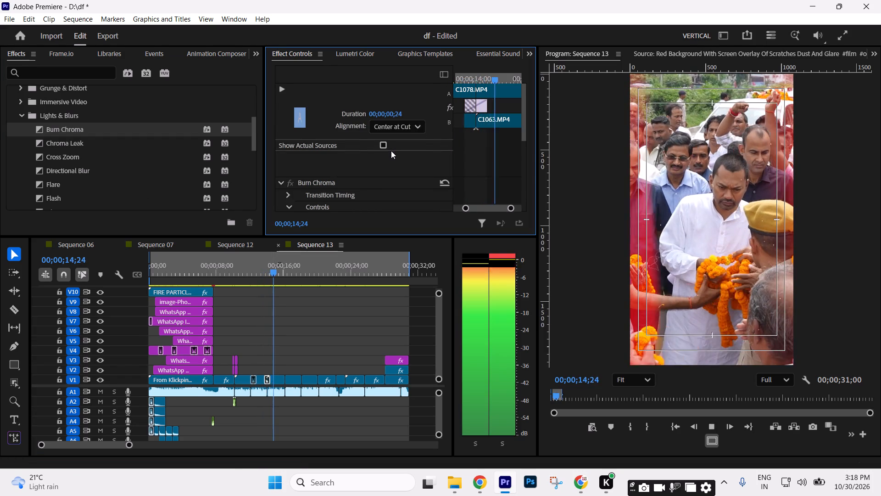
key(space)
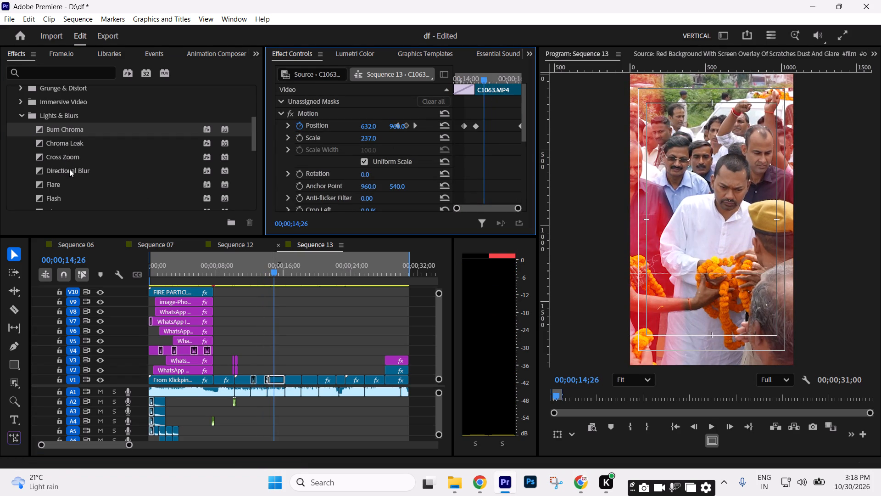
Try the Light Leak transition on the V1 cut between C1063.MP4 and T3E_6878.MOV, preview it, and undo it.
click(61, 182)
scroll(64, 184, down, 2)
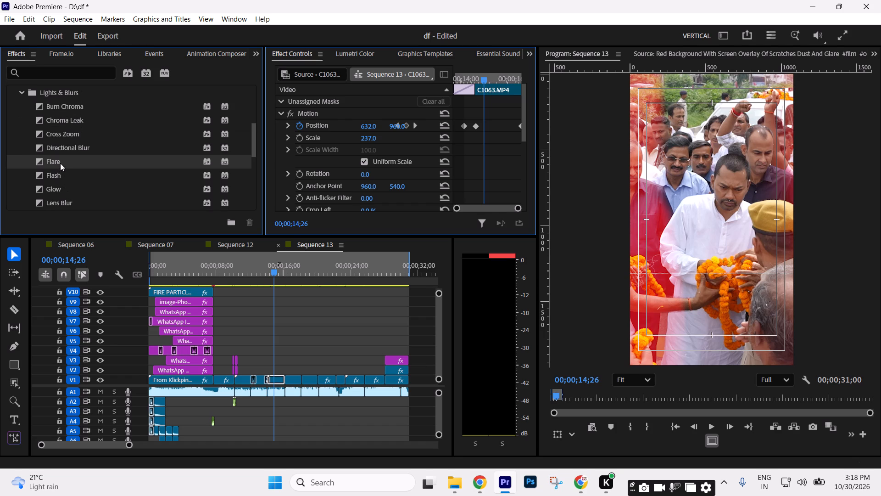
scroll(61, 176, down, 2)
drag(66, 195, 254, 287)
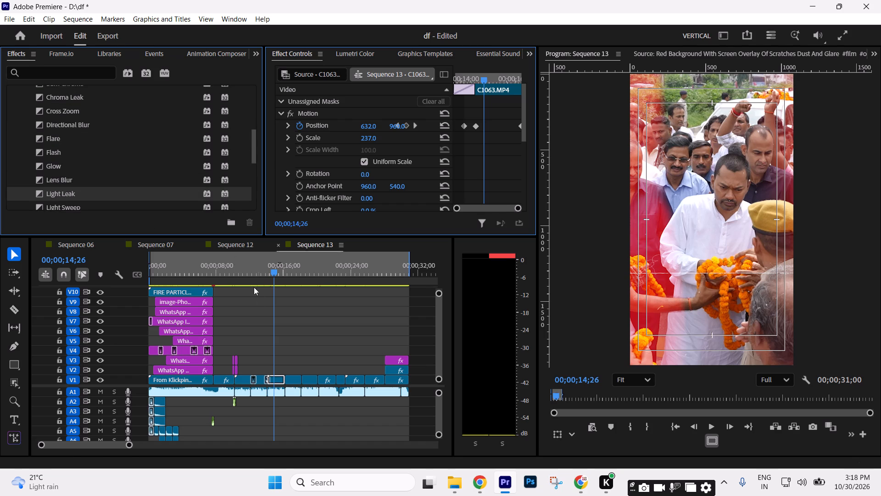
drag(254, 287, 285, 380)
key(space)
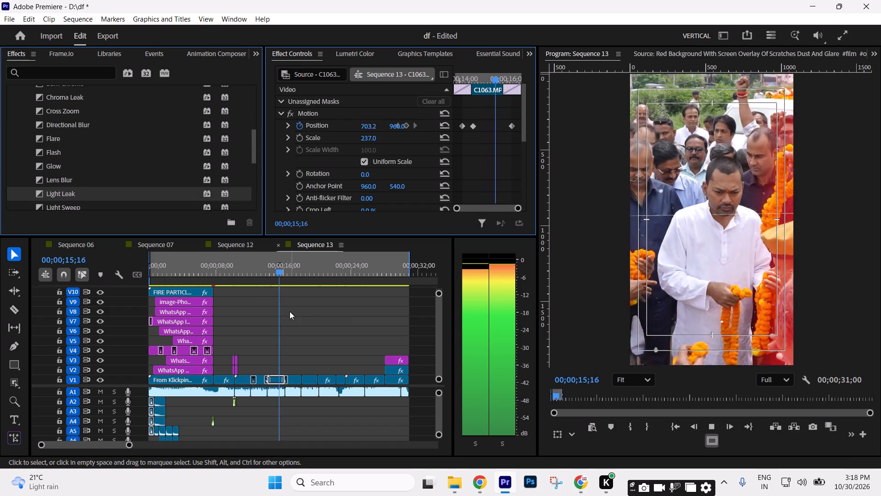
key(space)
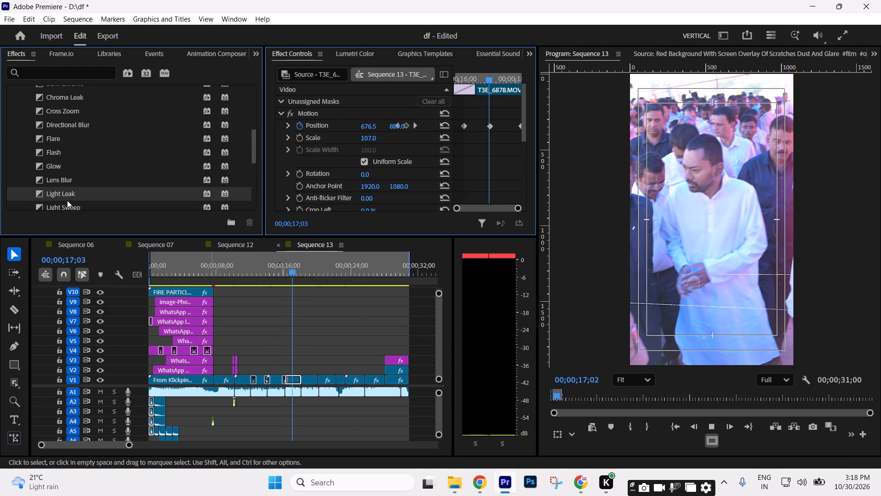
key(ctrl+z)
Apply the Light Sweep transition to the V1 cut between C1063.MP4 and T3E_6878.MOV and preview it.
click(72, 210)
drag(76, 209, 288, 380)
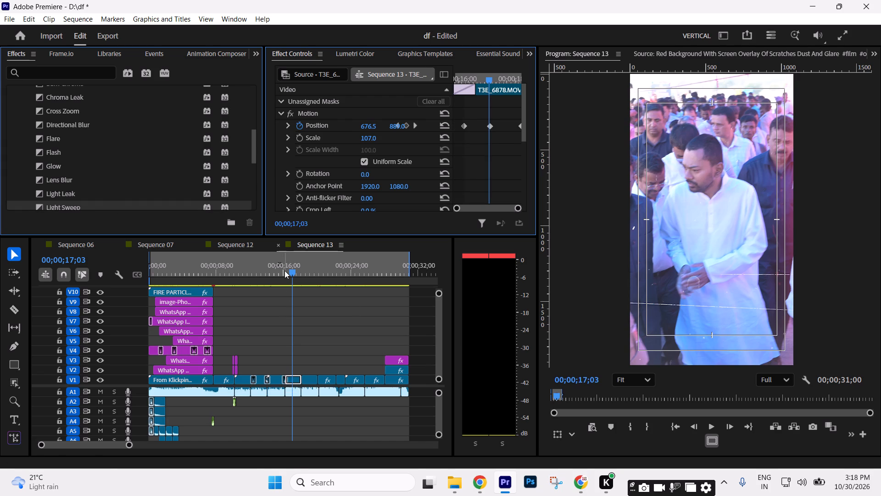
click(284, 271)
click(312, 322)
key(space)
key(space)
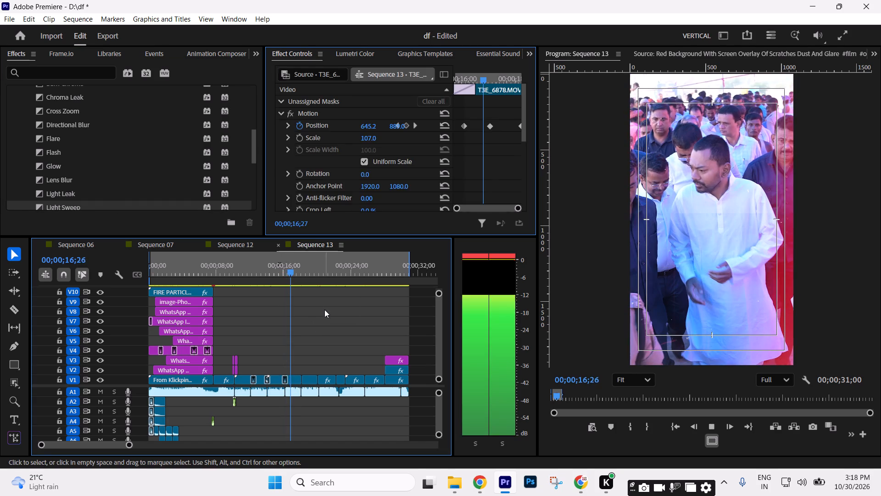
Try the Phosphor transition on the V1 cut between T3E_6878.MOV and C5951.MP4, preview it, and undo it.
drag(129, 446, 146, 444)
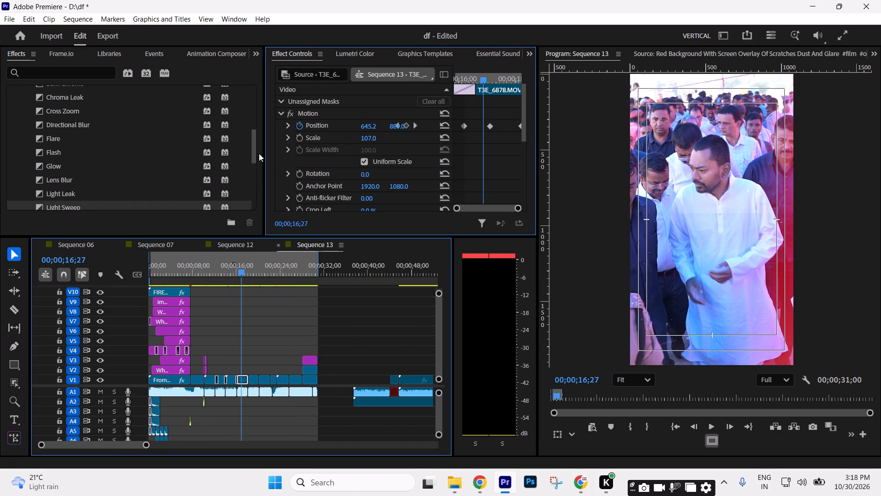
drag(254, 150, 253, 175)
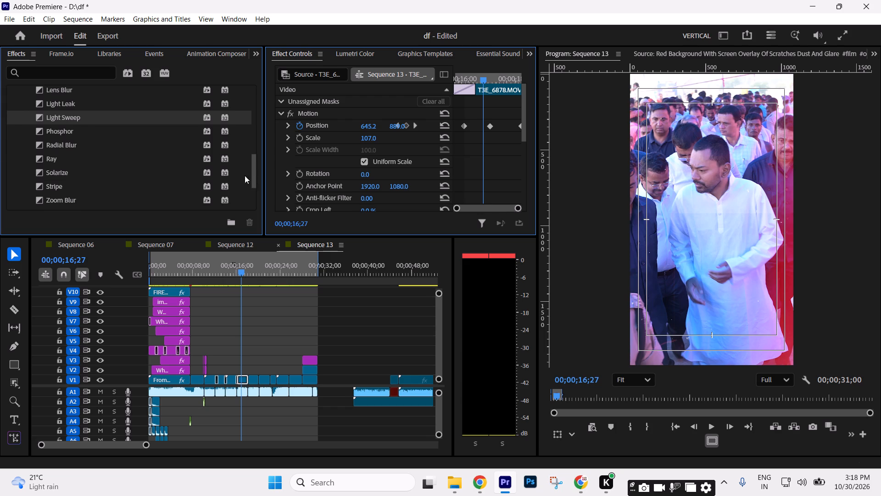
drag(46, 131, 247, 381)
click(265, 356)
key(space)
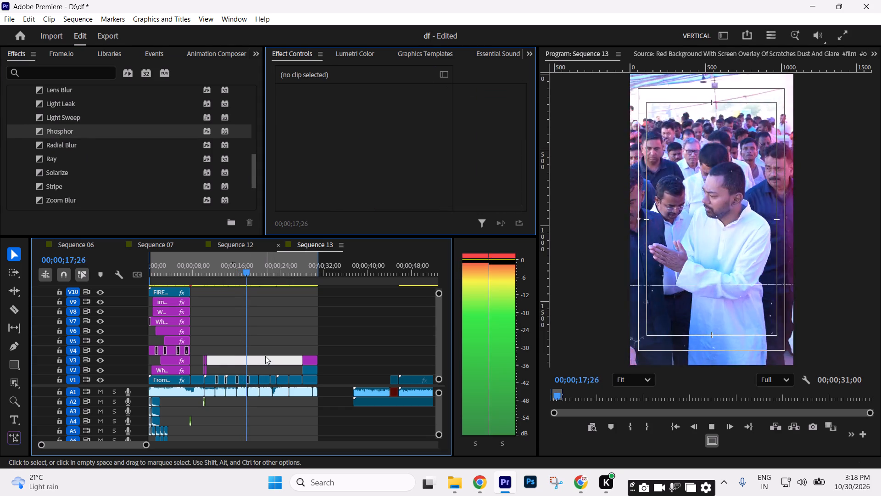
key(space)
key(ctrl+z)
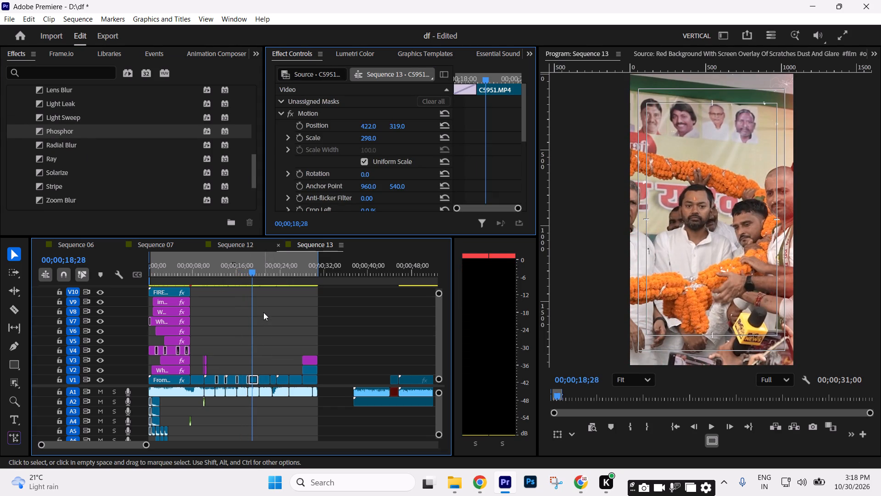
Apply the Stretch transition from the Slide group to the V1 cut between T3E_6878.MOV and C5951.MP4 and preview it.
scroll(109, 155, down, 5)
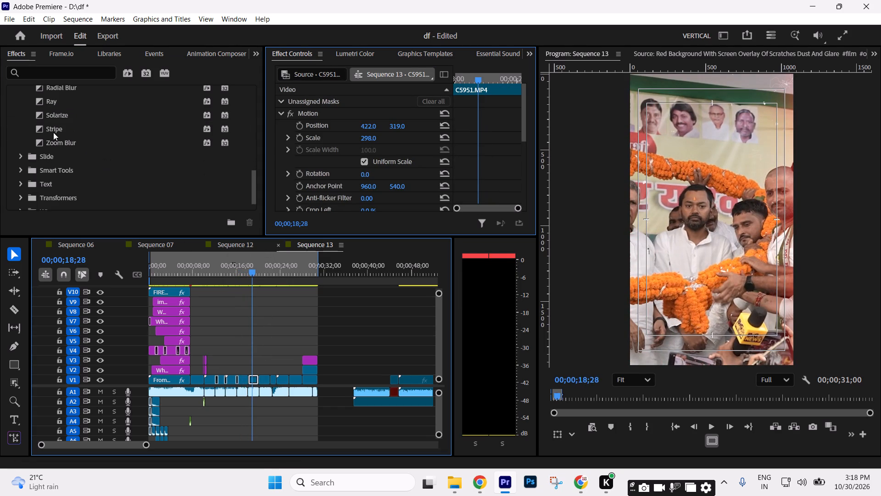
click(20, 154)
scroll(97, 158, down, 9)
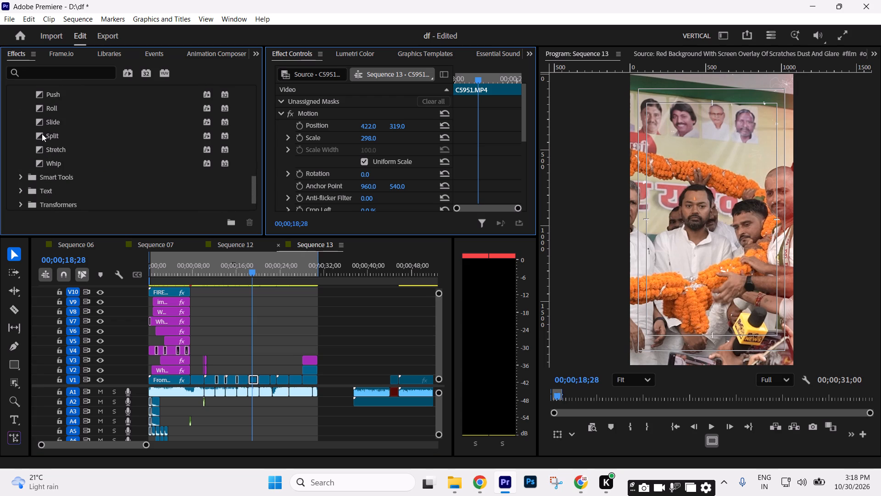
click(53, 151)
drag(58, 151, 248, 378)
drag(249, 262, 248, 262)
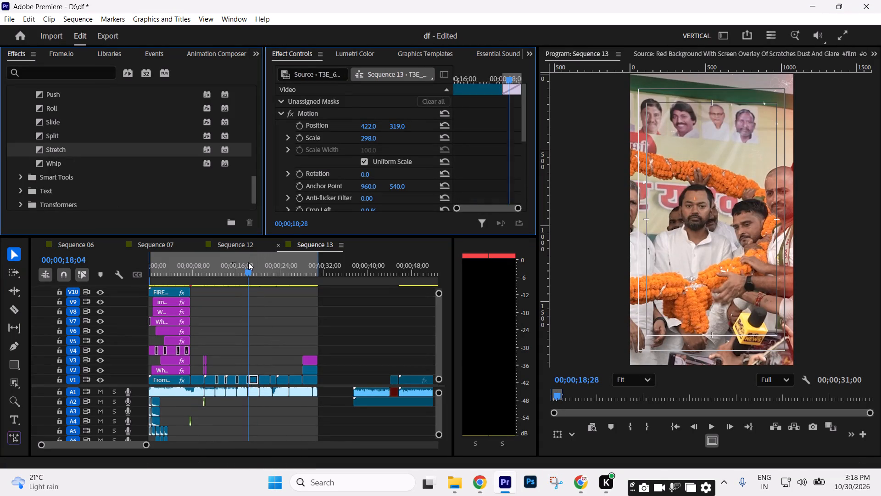
drag(248, 262, 254, 265)
key(space)
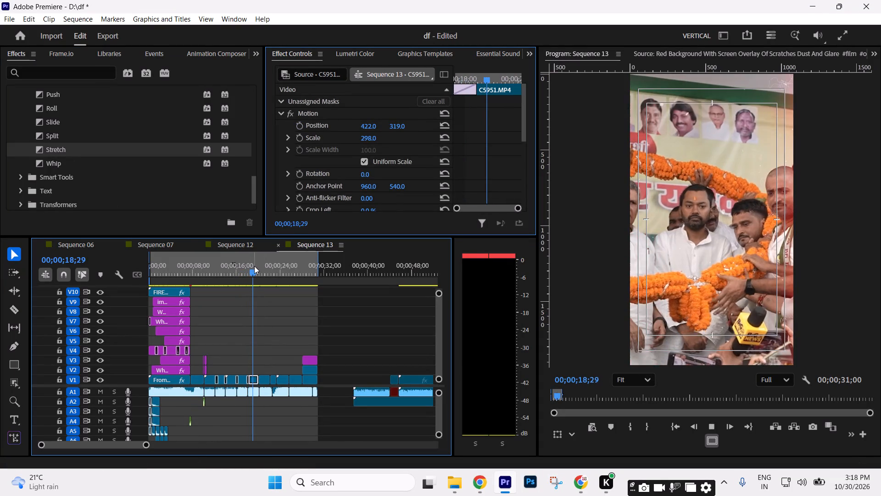
key(space)
Apply the Glow transition from Lights & Blurs to the V1 cut between C5951.MP4 and C1215.MP4 and preview it.
scroll(64, 178, up, 16)
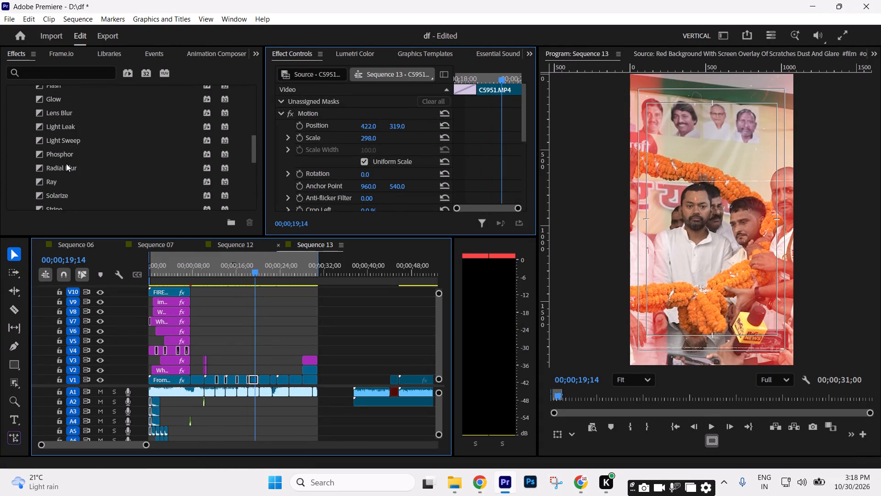
scroll(66, 161, up, 3)
click(47, 130)
scroll(91, 136, up, 3)
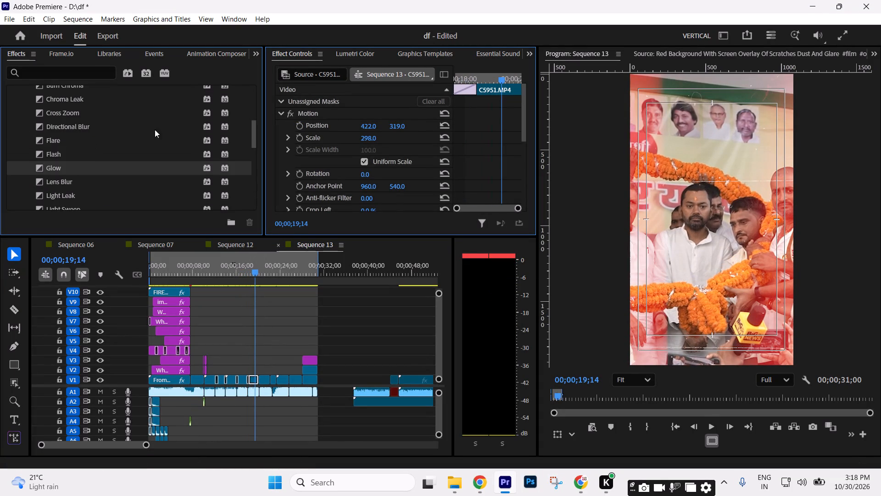
scroll(86, 142, up, 2)
click(67, 152)
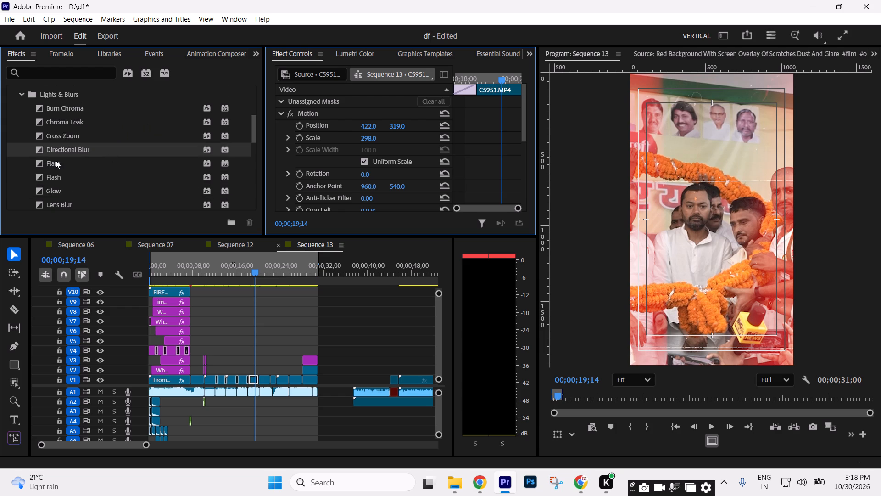
click(56, 167)
click(61, 191)
click(65, 208)
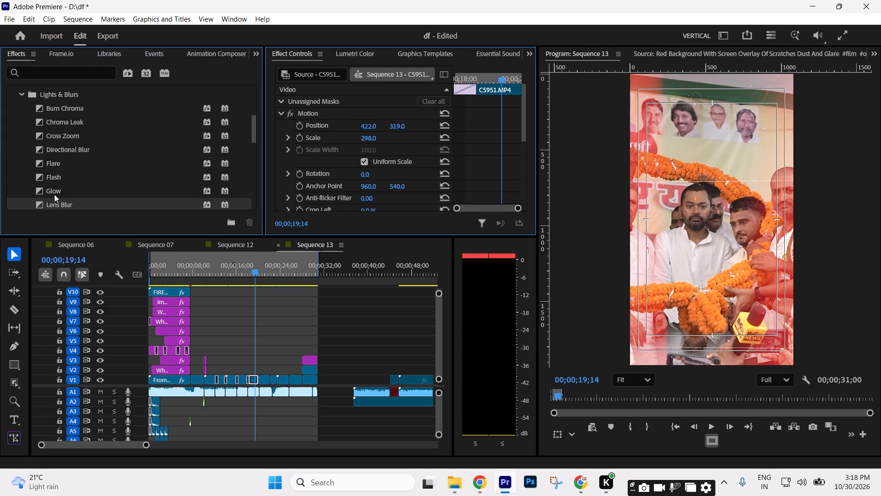
click(54, 194)
drag(74, 195, 259, 380)
click(274, 353)
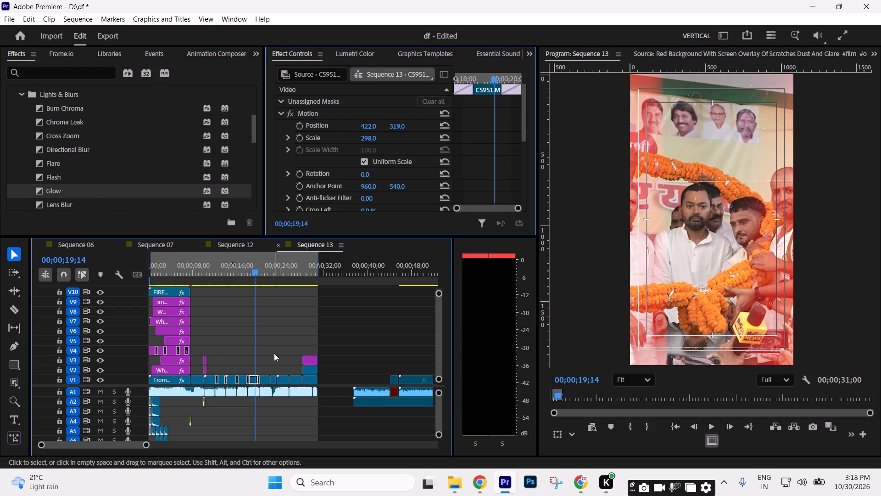
key(space)
key(space)
Add the spinning Camera transition from Animation Composer, with sound, over the V1 cut at the end of C1215.MP4.
scroll(84, 171, up, 3)
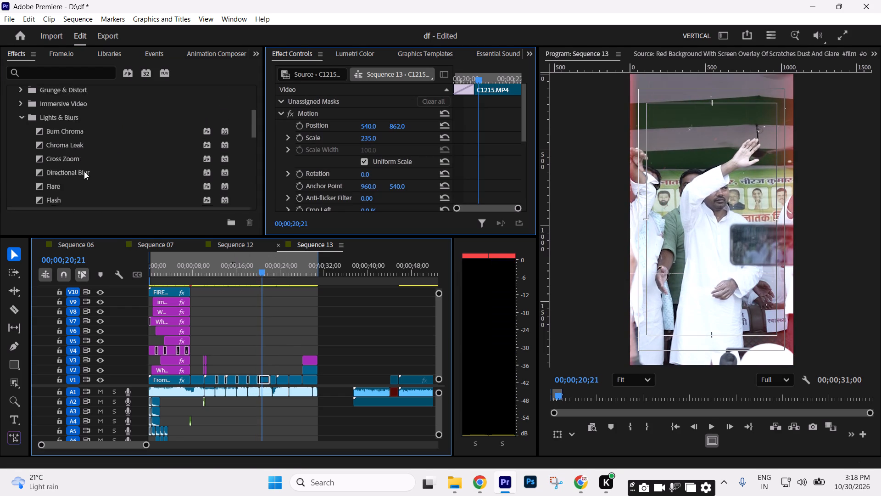
scroll(84, 171, up, 8)
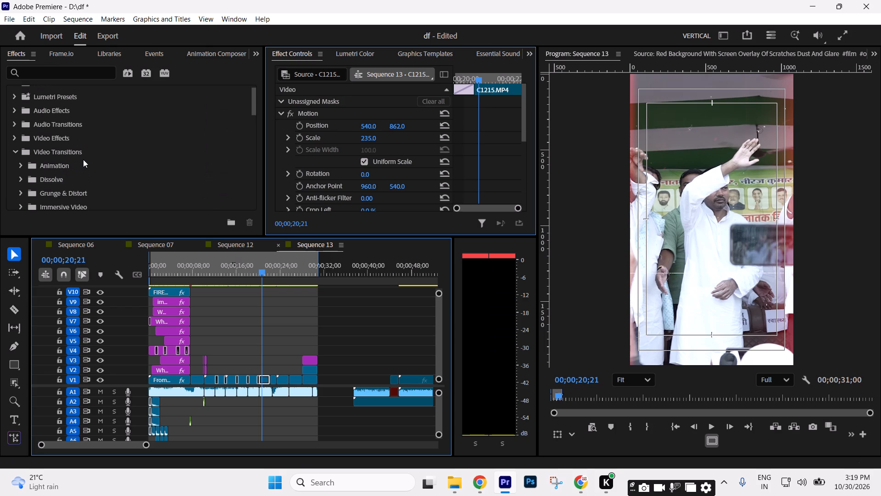
scroll(83, 159, up, 4)
click(221, 49)
scroll(202, 163, down, 3)
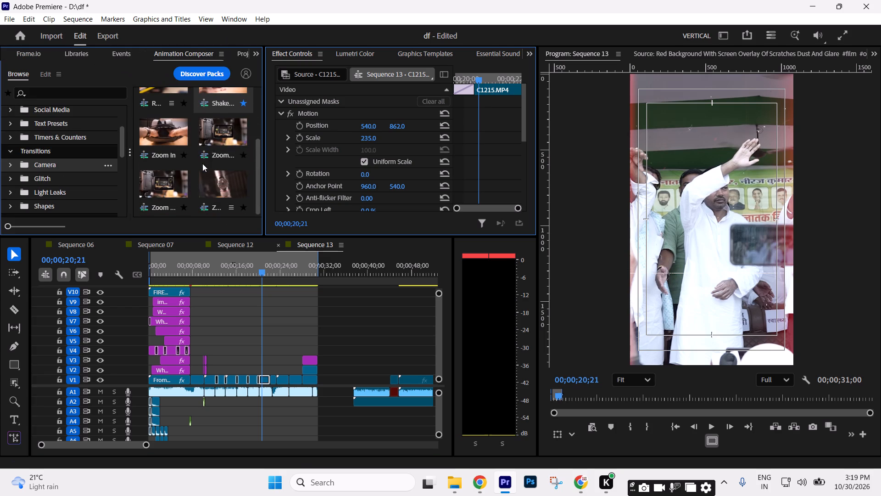
click(224, 125)
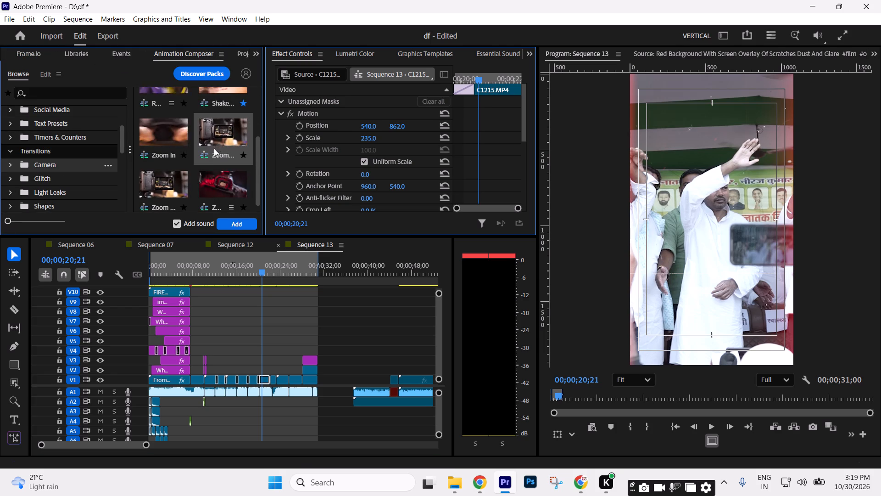
scroll(214, 148, up, 2)
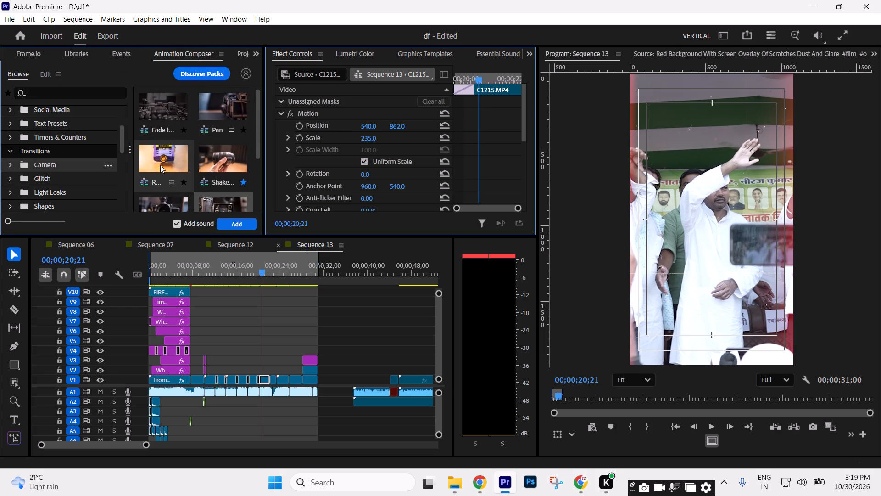
drag(160, 164, 269, 371)
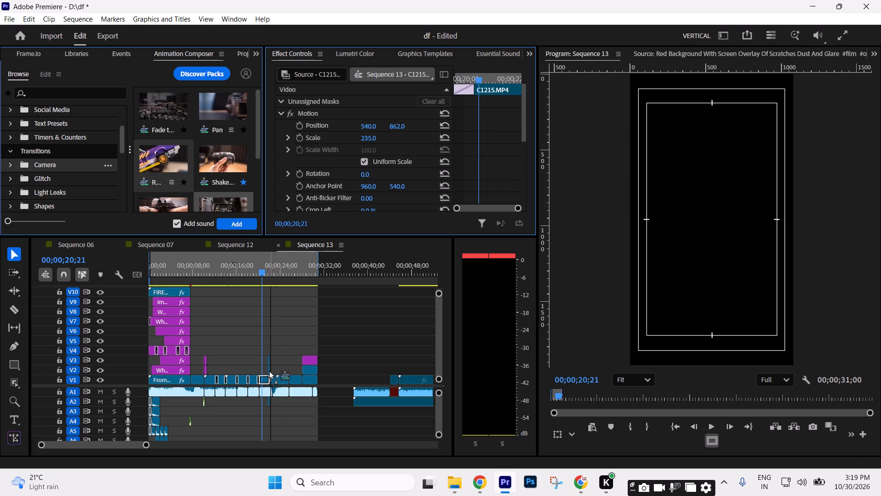
drag(269, 371, 270, 371)
click(278, 340)
key(space)
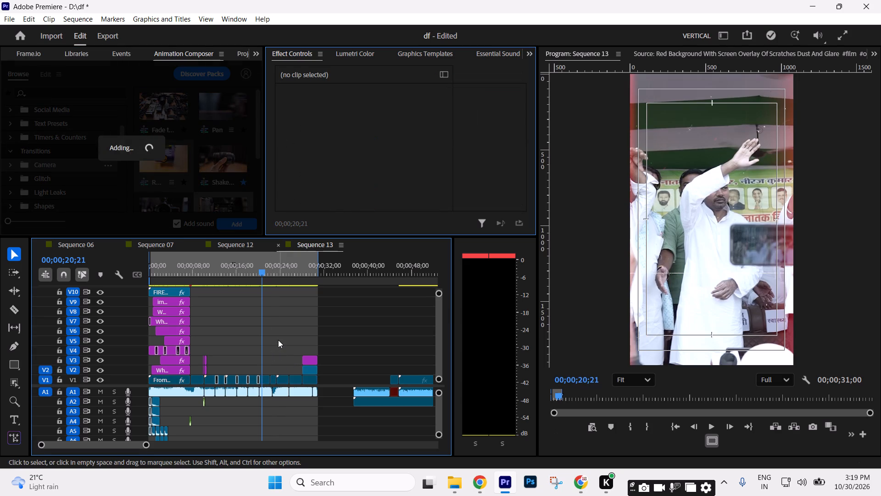
Preview the spinning Camera transition over the V1 cut at the end of C1215.MP4.
drag(273, 274, 267, 274)
drag(146, 445, 105, 447)
key(space)
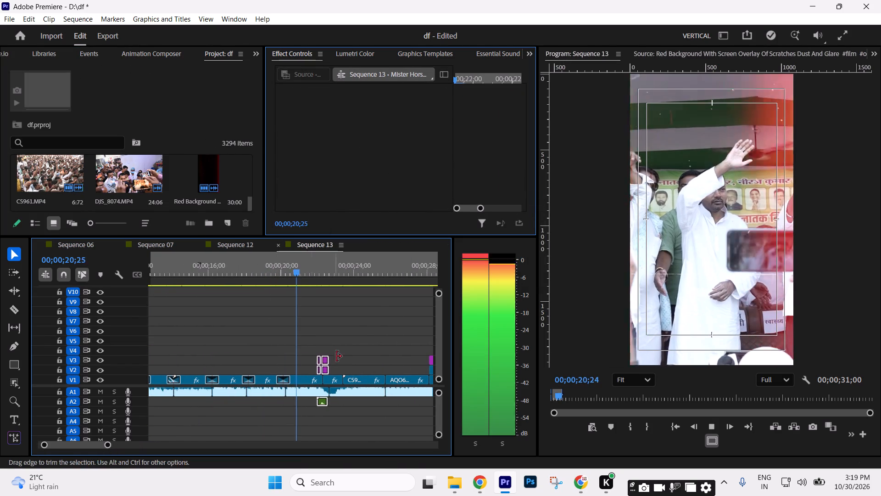
drag(346, 339, 318, 366)
key(space)
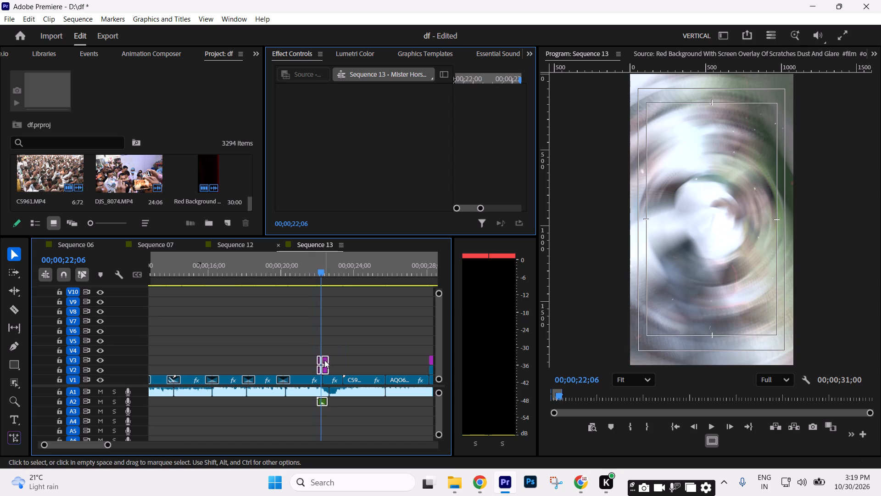
Shift the spinning Camera transition slightly later to line up with the V1 cut after C1215.MP4, and preview it through the sequence's end.
click(324, 360)
click(353, 339)
key(space)
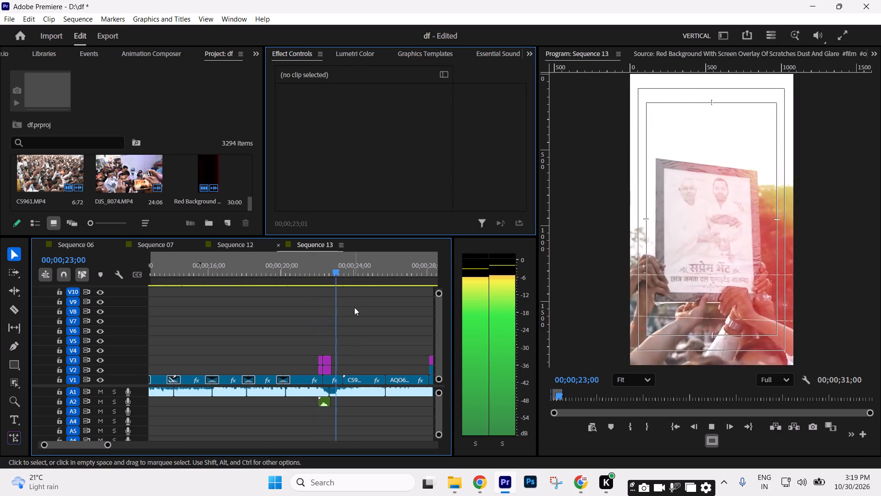
drag(346, 265, 367, 278)
click(333, 278)
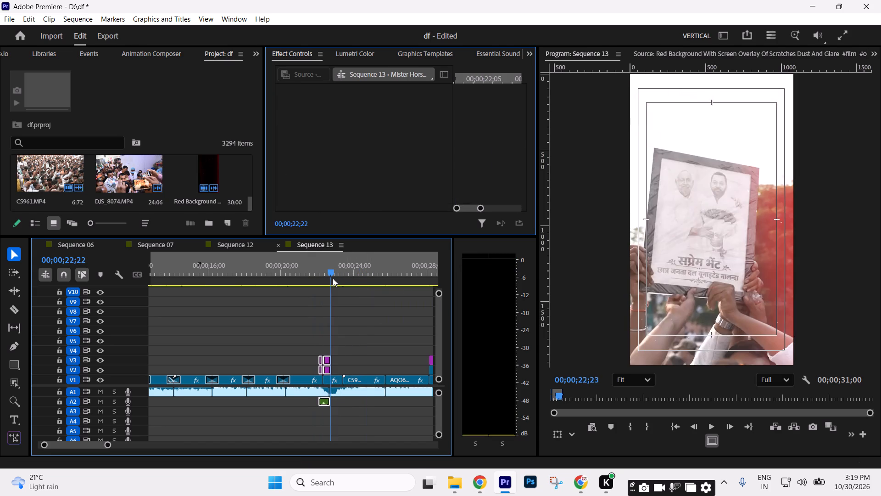
key(space)
key(space)
drag(377, 350, 318, 372)
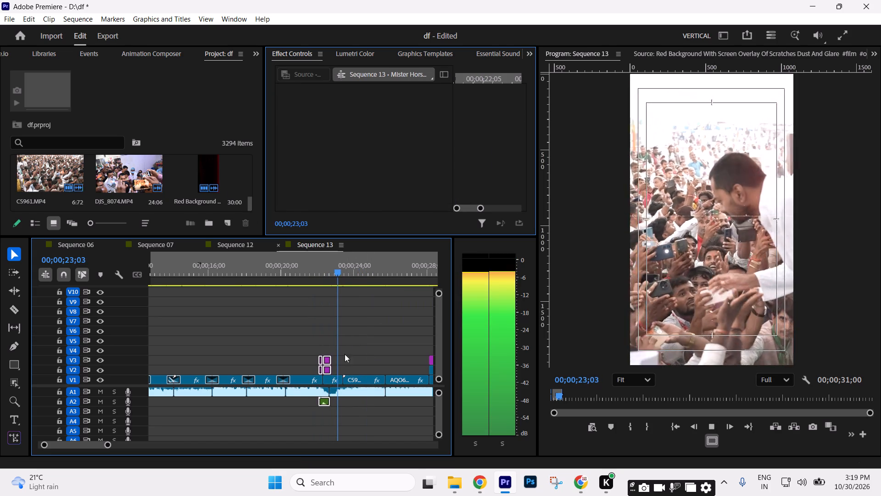
drag(360, 343, 312, 369)
click(251, 273)
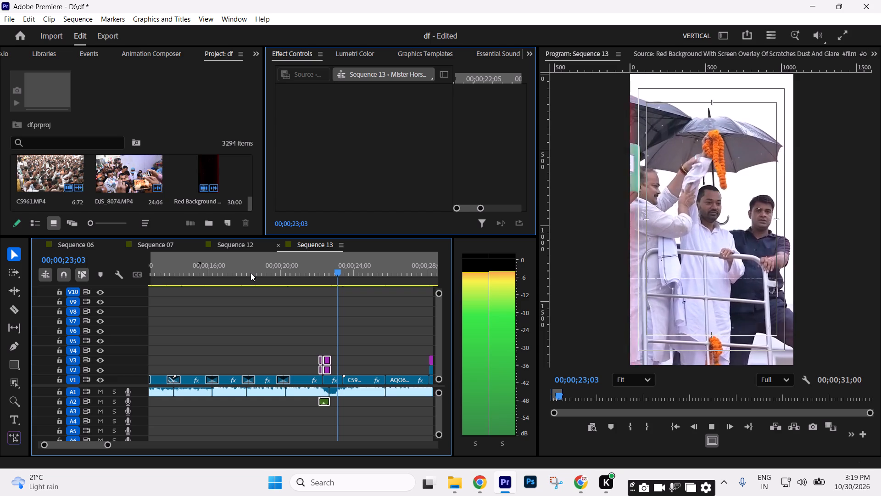
key(space)
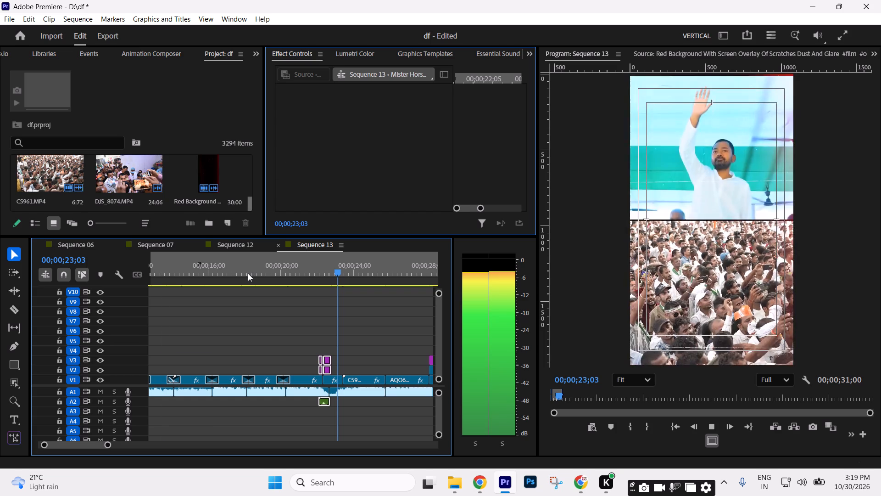
Save the df project.
key(ctrl+s)
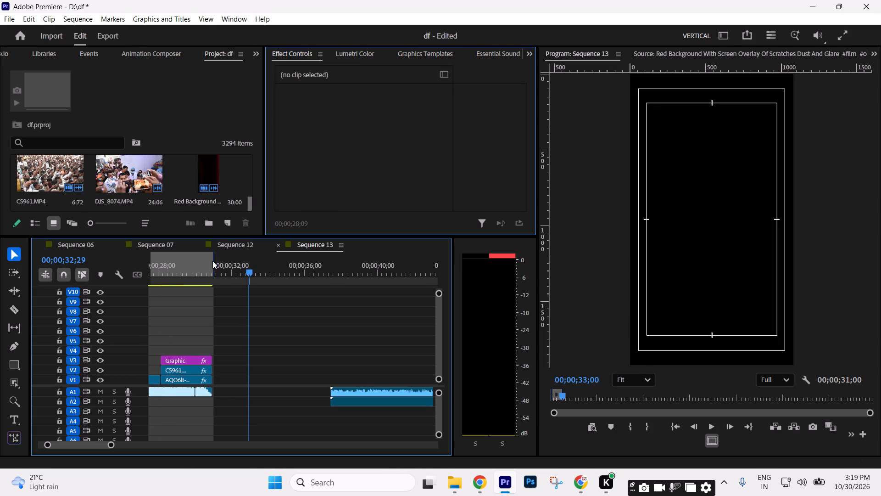
click(201, 266)
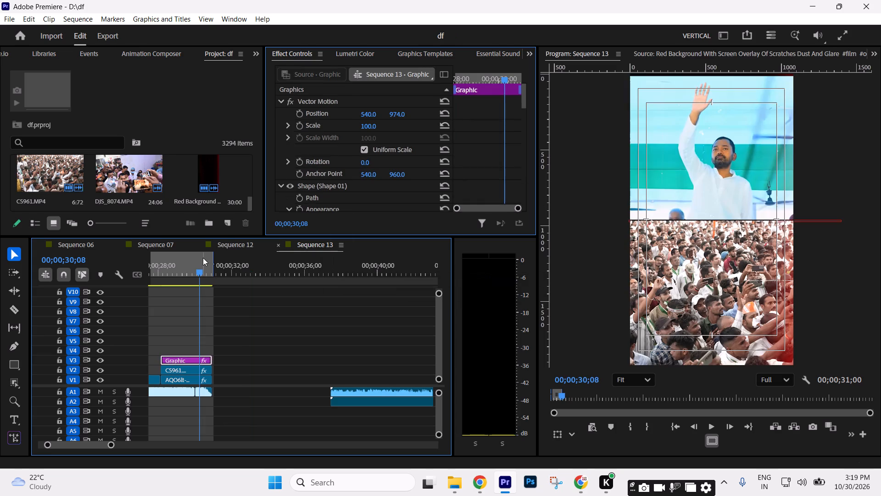
key(ctrl+s)
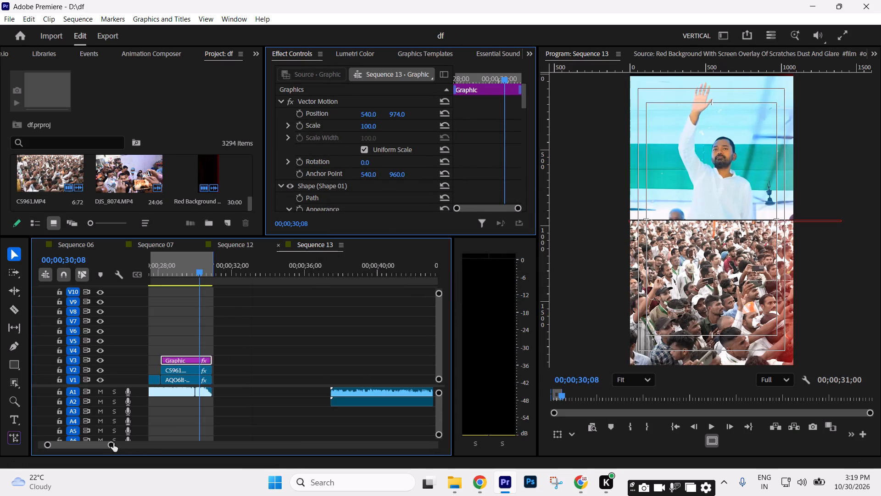
Pick a Zoom transition from Animation Composer's Camera transitions, with sound, for the V1 cut at the end of C5962.MP4.
drag(111, 445, 128, 444)
drag(214, 270, 216, 270)
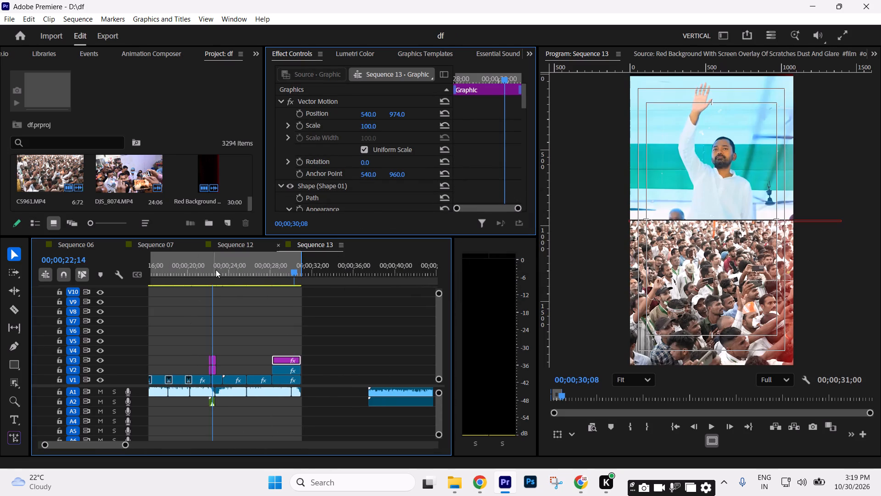
drag(216, 270, 234, 274)
drag(234, 274, 251, 276)
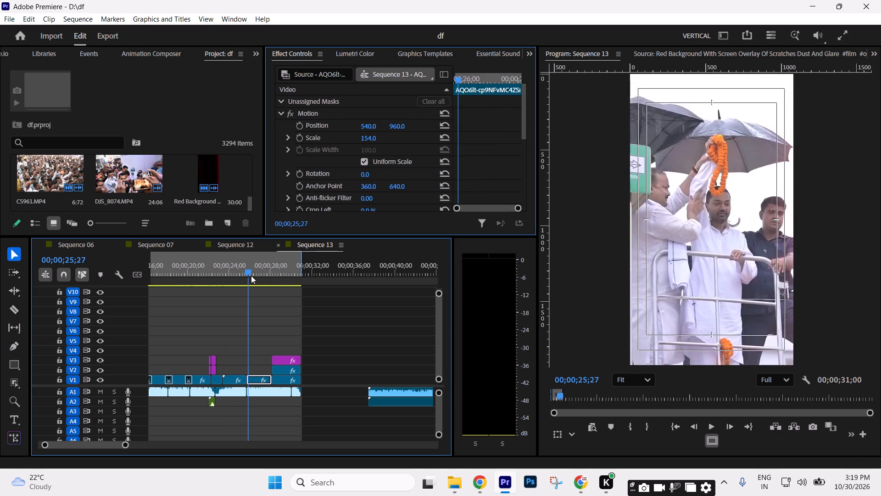
drag(251, 276, 241, 278)
click(105, 173)
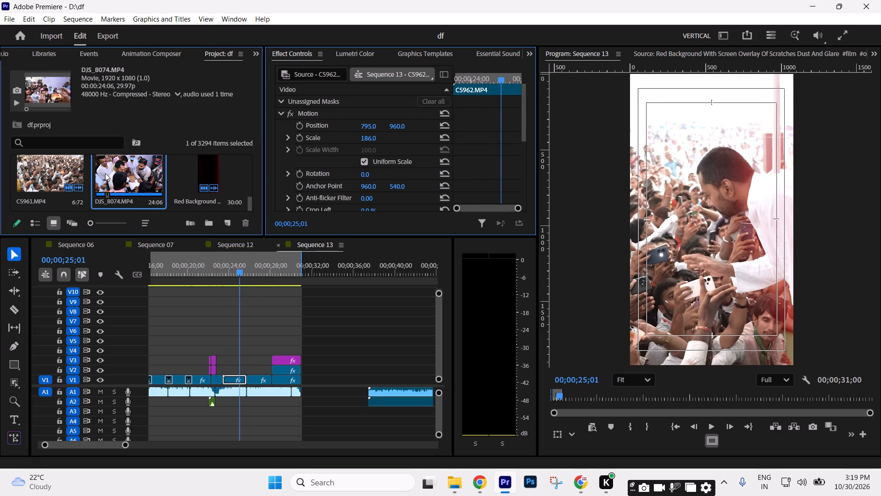
click(149, 60)
scroll(185, 165, down, 3)
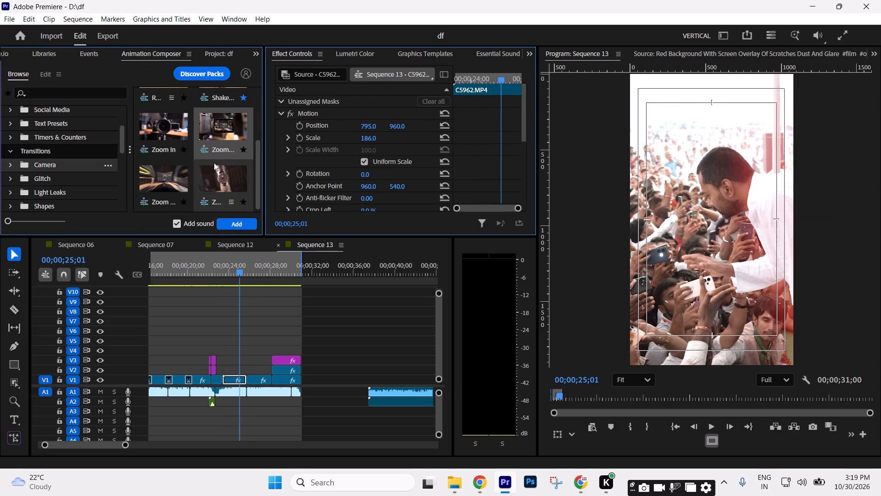
click(231, 179)
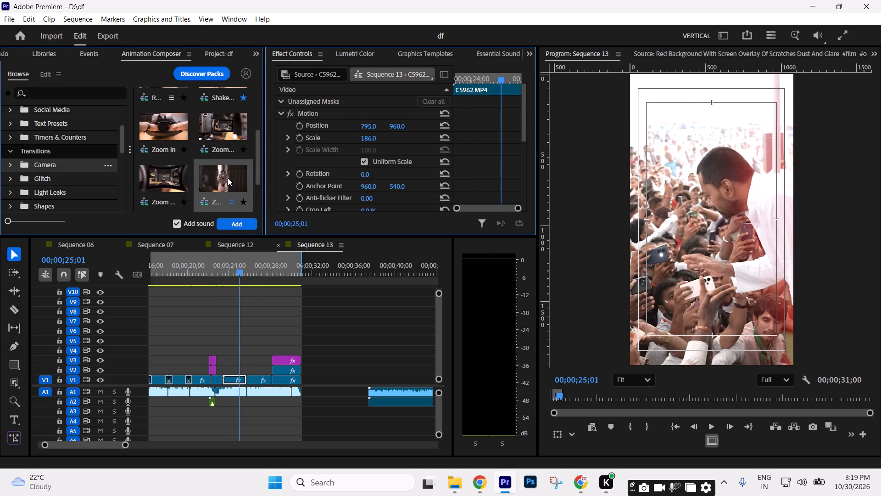
Place the Zoom & Rotate Out 1 transition over the V1 cut at the end of C5962.MP4 and preview it.
drag(227, 178, 247, 370)
click(272, 324)
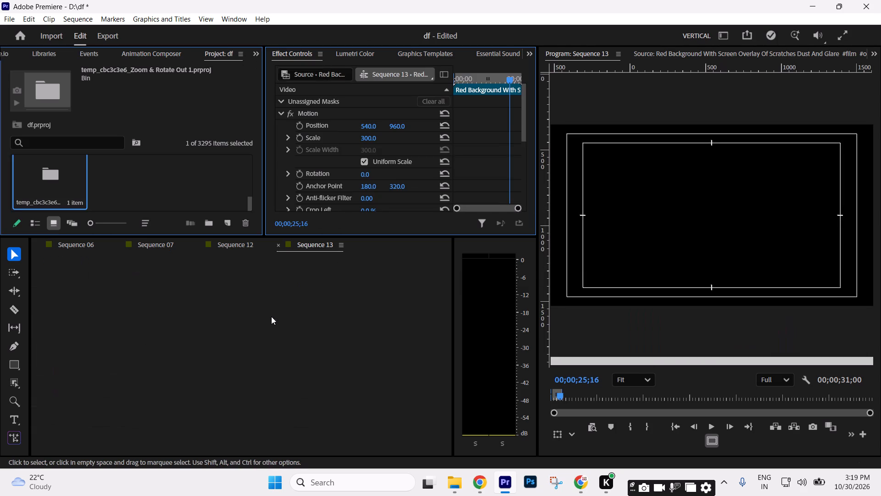
drag(252, 274, 244, 274)
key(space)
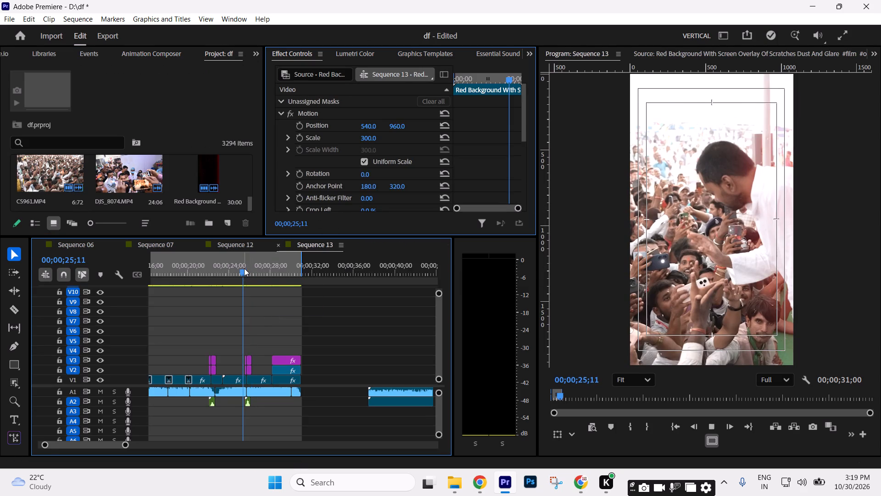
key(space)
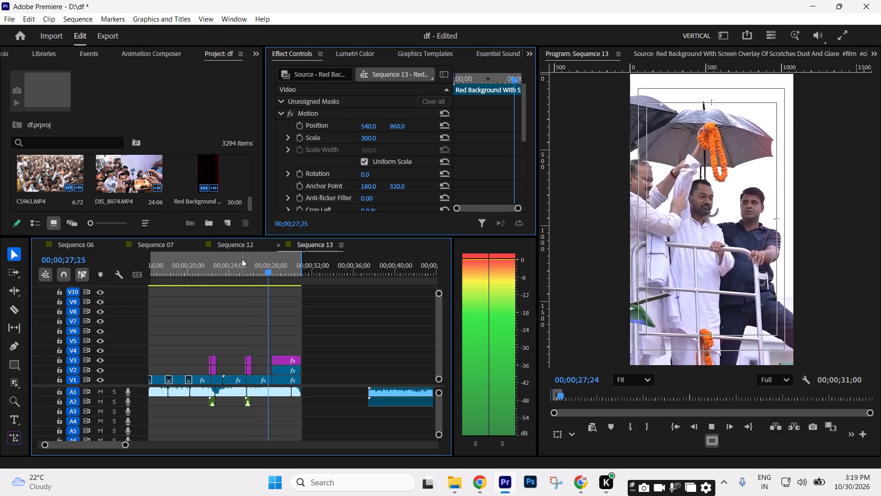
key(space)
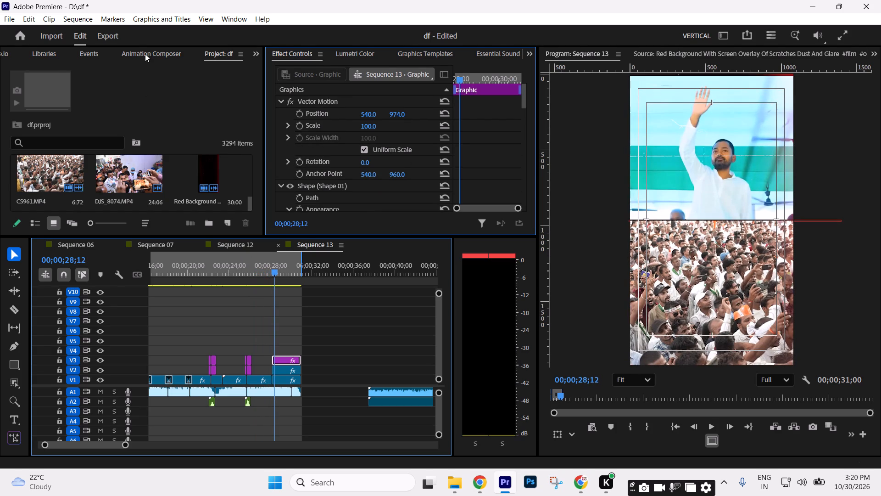
Add the Zoom Out & Distort 1 Camera transition with sound above the start of the split-screen V3 graphic and preview it.
click(145, 54)
click(159, 184)
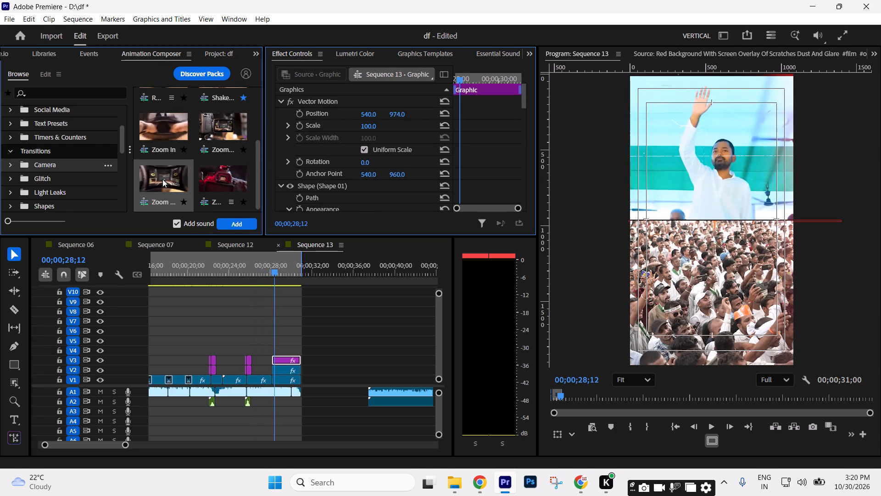
drag(162, 179, 274, 349)
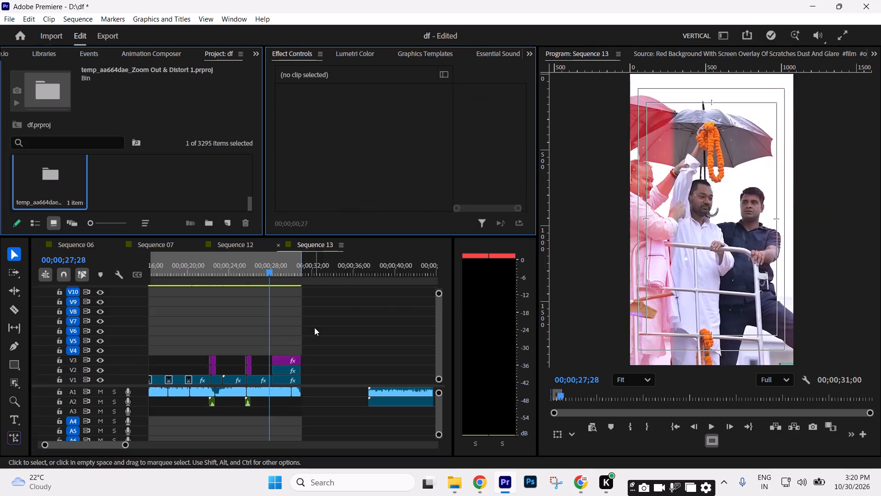
click(267, 272)
click(324, 309)
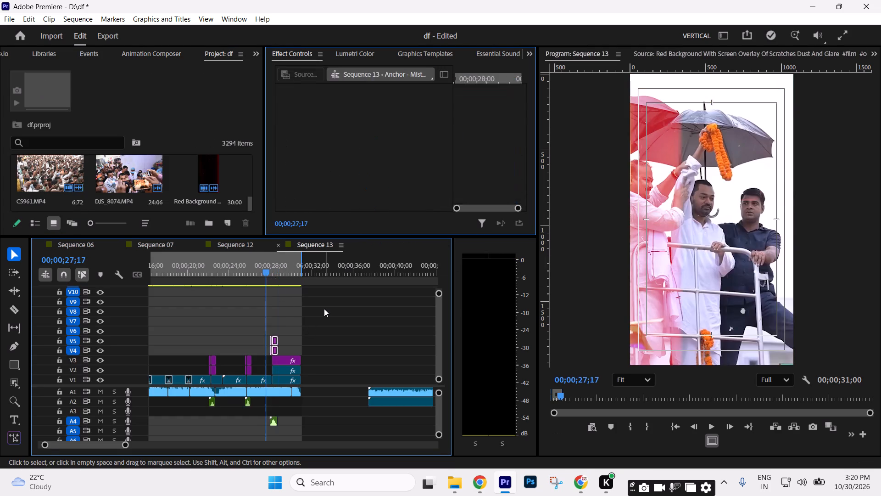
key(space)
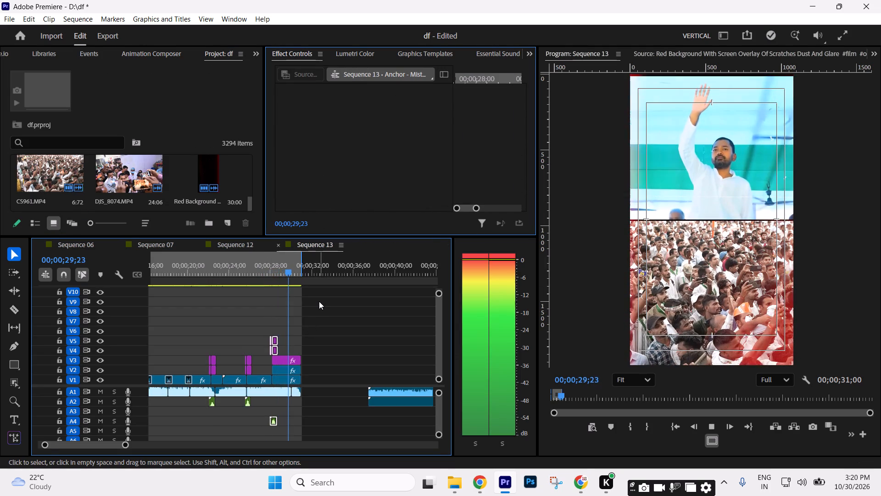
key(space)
Set the Out point of Sequence 13 at the end of the split-screen clips, 00;00;30;29, and return to the sequence start.
key(Down)
key(Down)
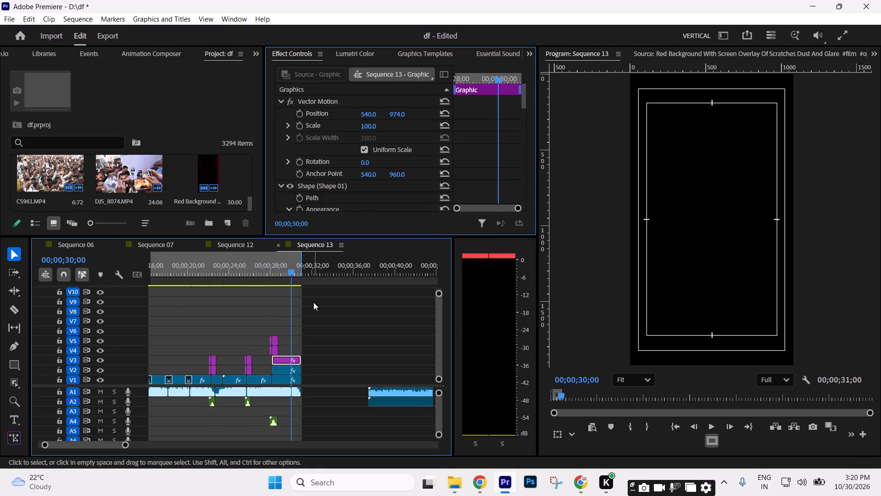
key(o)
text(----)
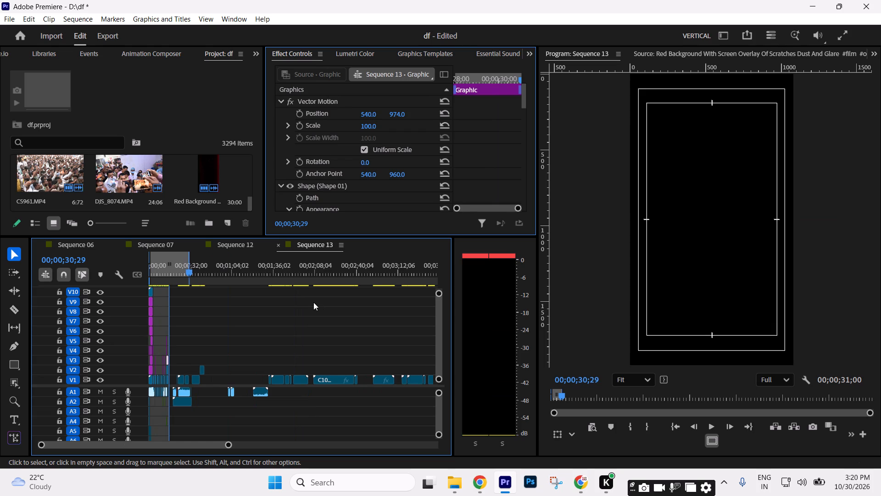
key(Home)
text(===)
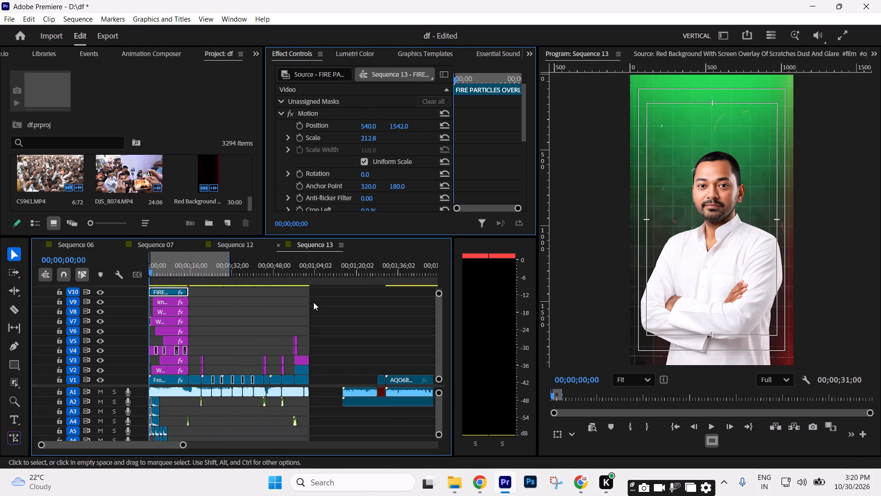
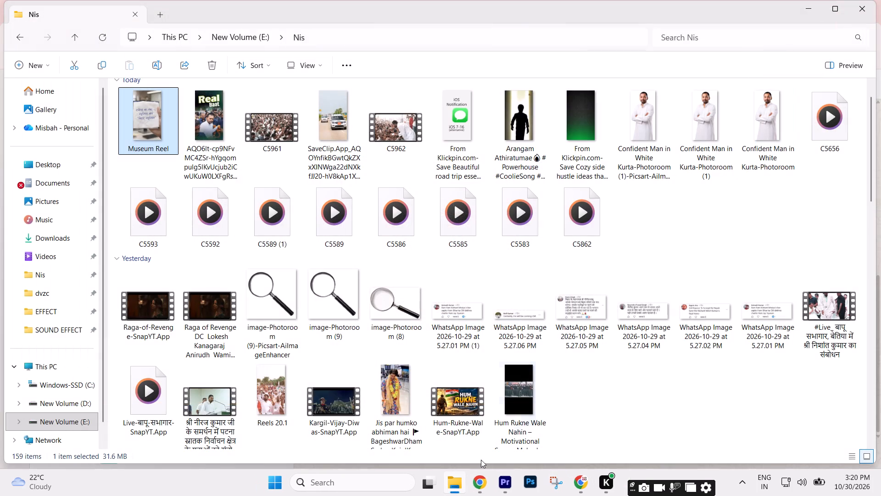
Switch to Premiere Pro and preview Sequence 13 up to the C1078 clip on V1.
click(502, 490)
key(space)
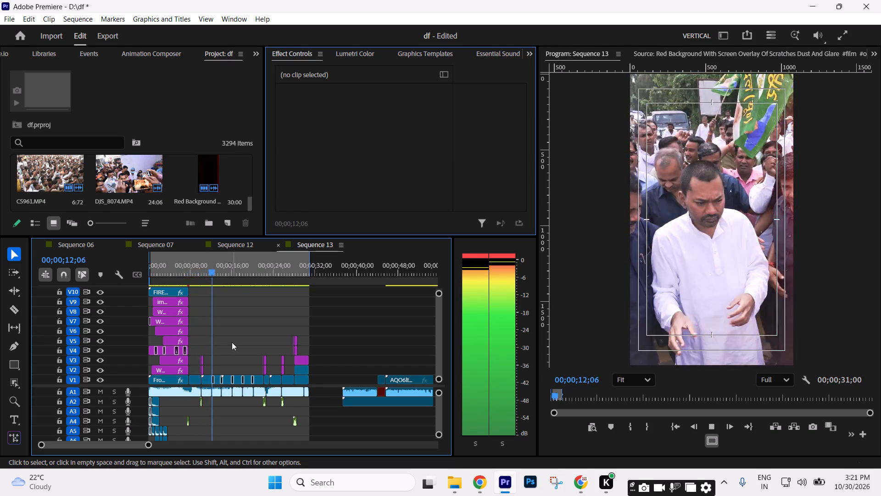
key(space)
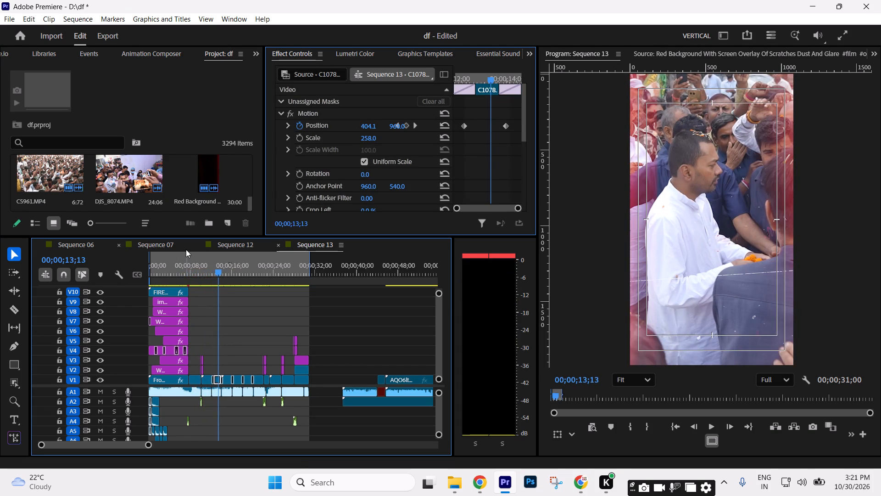
Set the opacity of the second old tv effect black screen.mp4 clip on V11 to 50%.
drag(117, 387, 124, 431)
click(273, 376)
click(218, 317)
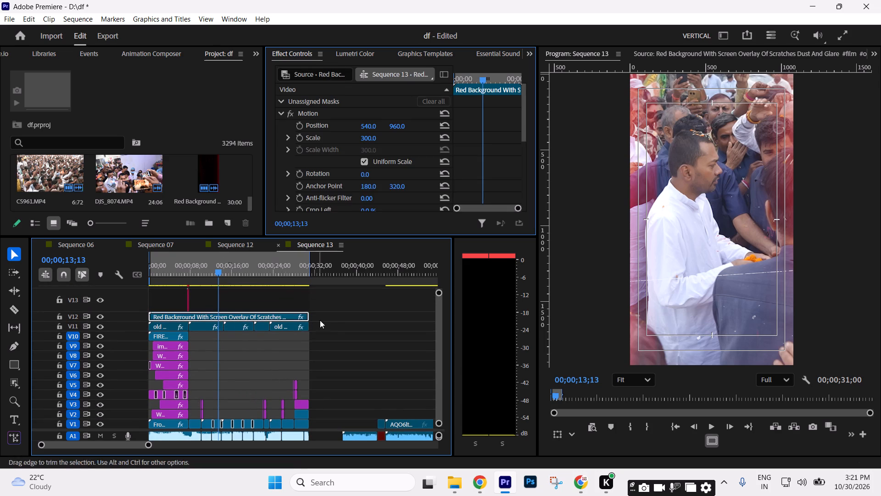
drag(334, 327, 313, 335)
click(206, 325)
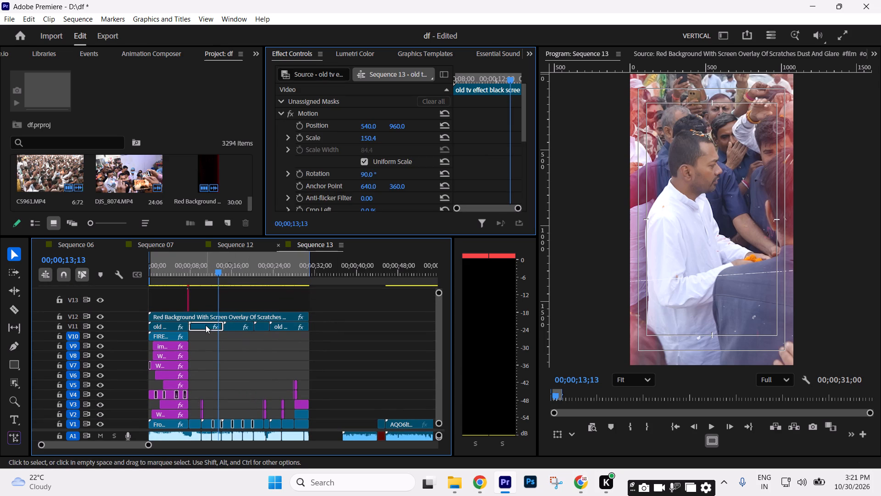
scroll(485, 138, down, 10)
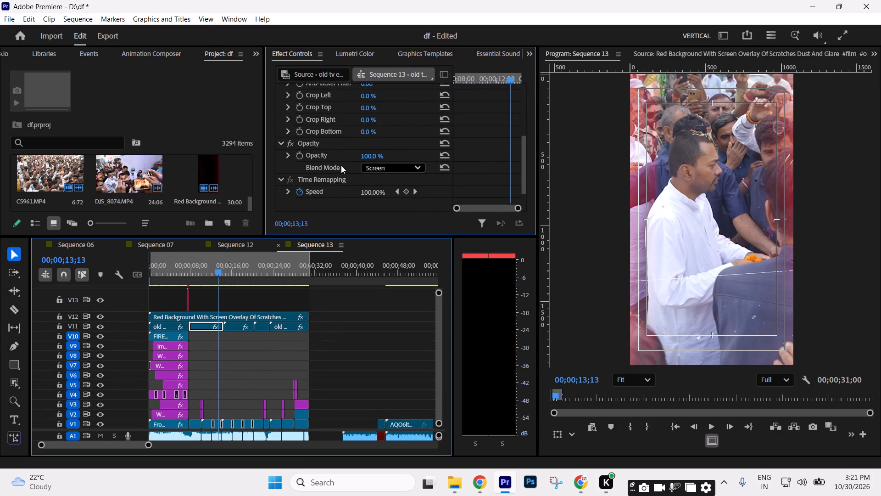
click(375, 156)
text(50)
key(Return)
Duplicate the 50% opacity old tv effect clip end to end along V11, overwriting the other overlay clips from the sequence's start to its end.
drag(210, 323, 208, 324)
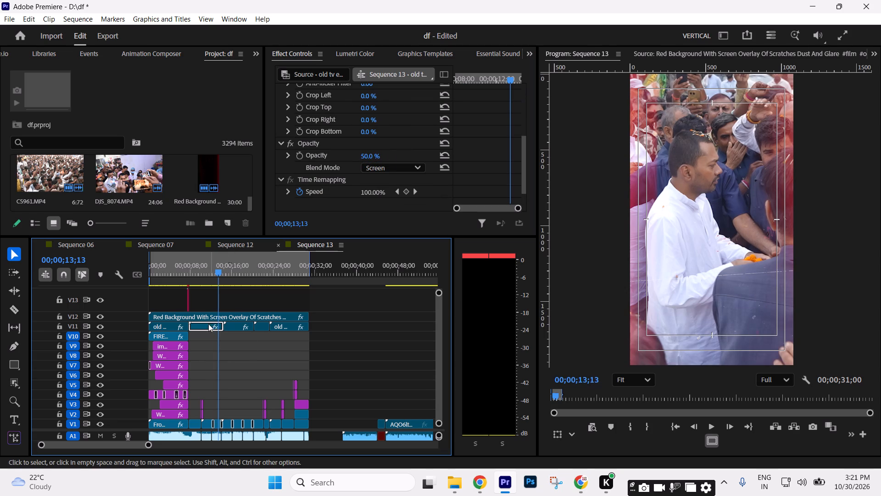
drag(208, 324, 157, 325)
alt+drag(159, 324, 189, 324)
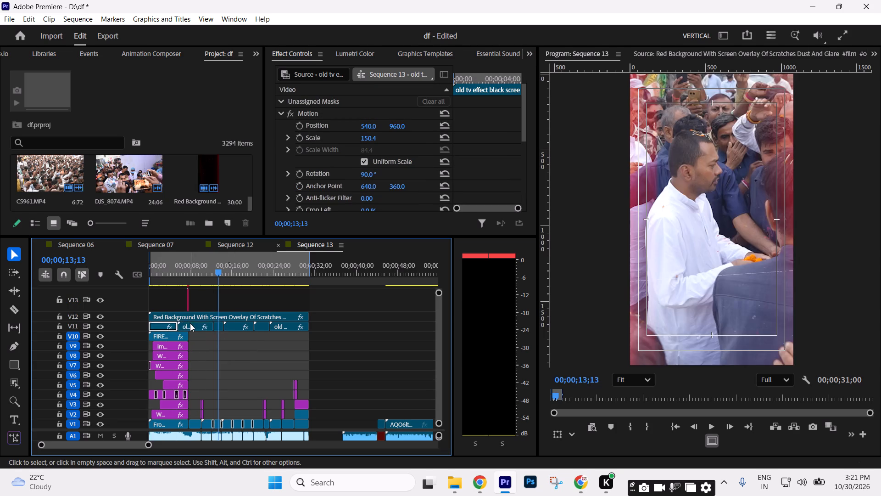
alt+drag(190, 323, 231, 324)
drag(237, 324, 231, 324)
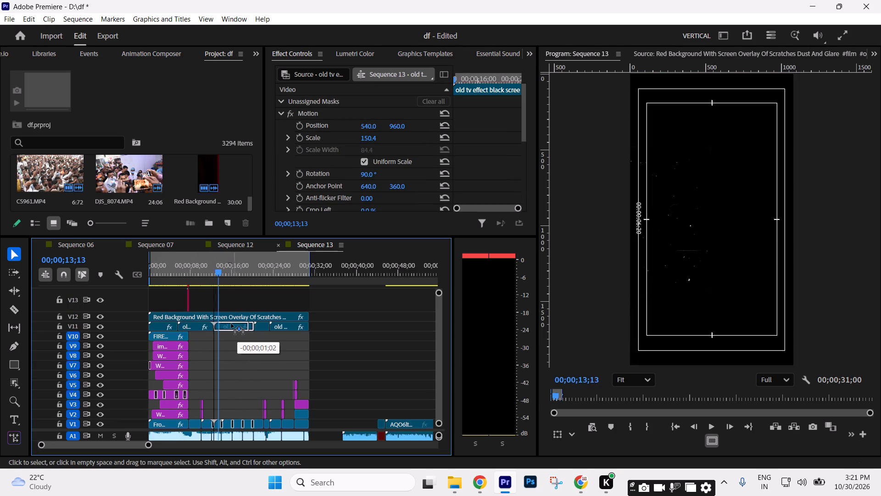
drag(231, 324, 231, 324)
alt+drag(229, 324, 264, 324)
alt+drag(261, 327, 262, 327)
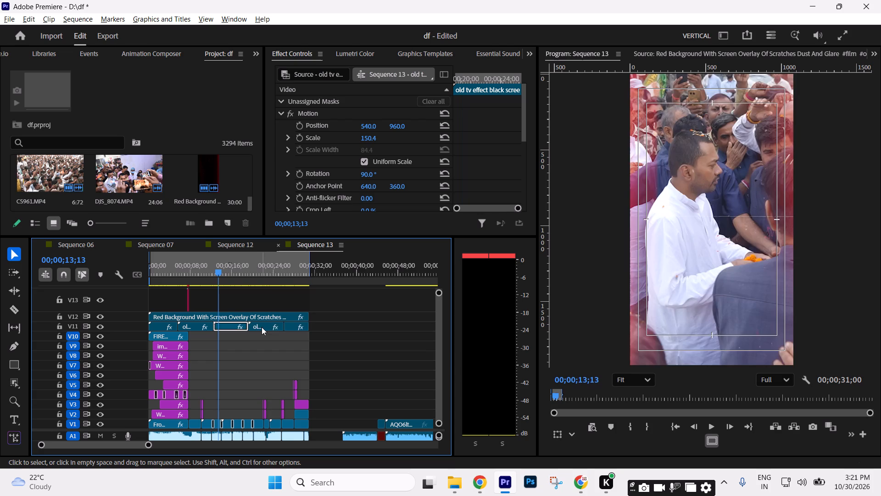
alt+drag(262, 327, 286, 327)
Mark the Out point of Sequence 13 at the end of the last clips, at 00;00;30;29.
click(298, 276)
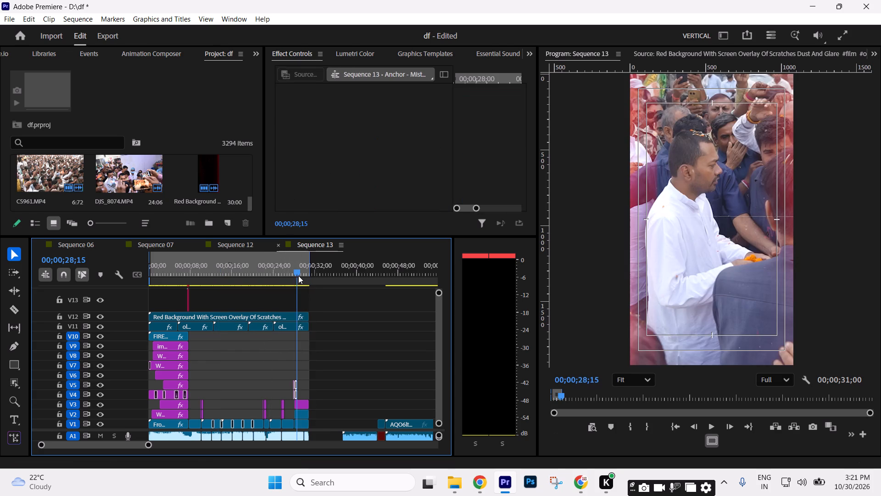
click(336, 324)
text(==)
click(323, 277)
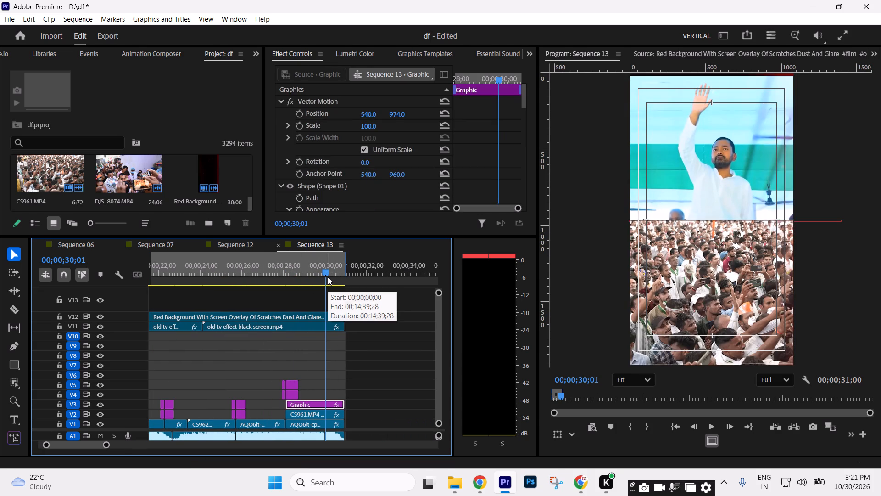
key(Down)
key(o)
Preview the opening comment-card section of Sequence 13 from the start, pausing along the way to check the overlays.
key(minus)
key(minus)
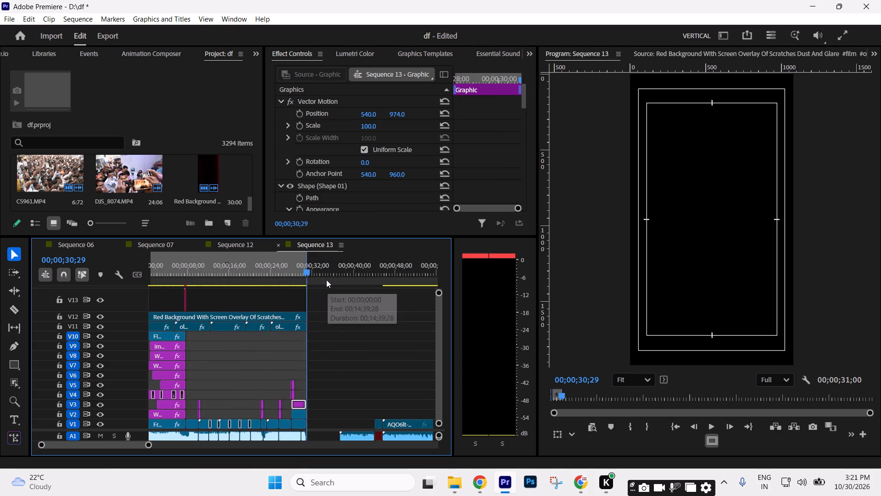
key(minus)
key(minus)
drag(185, 273, 0, 295)
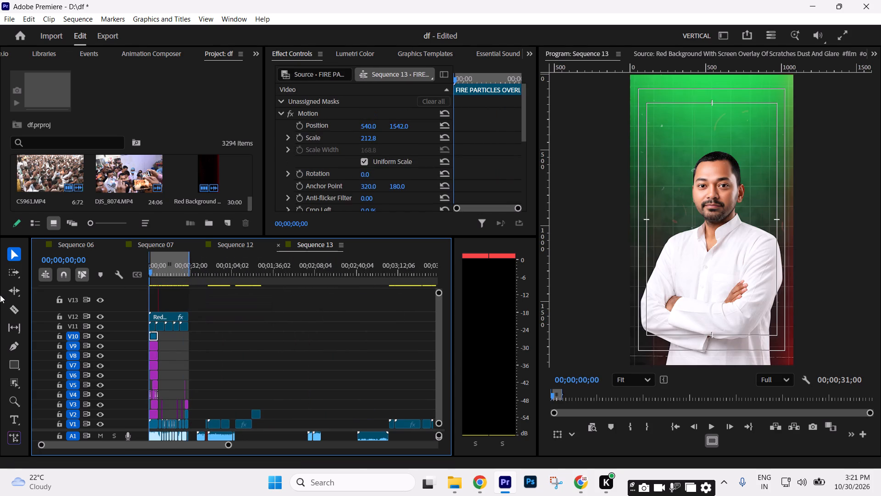
text(==)
key(equal)
key(equal)
key(equal)
key(space)
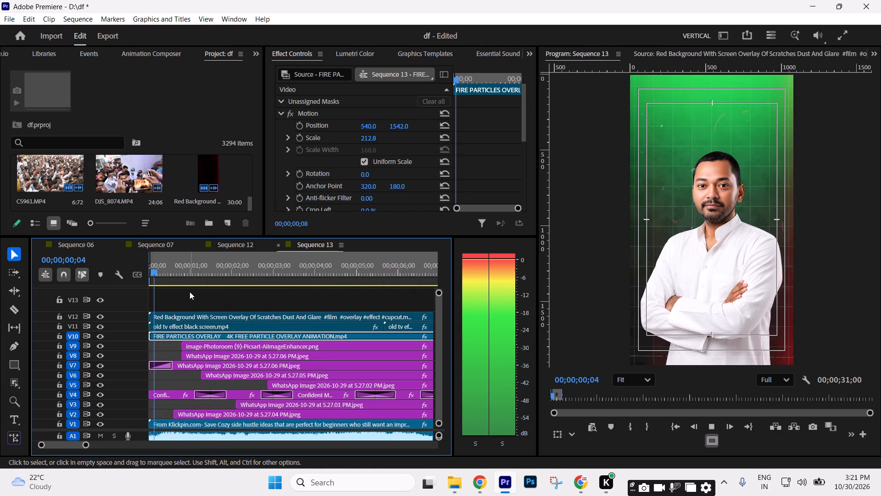
key(space)
key(space)
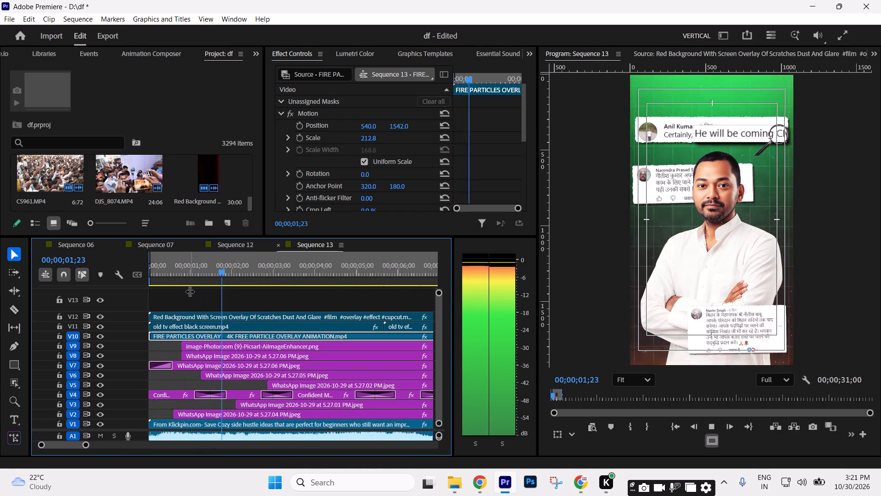
key(space)
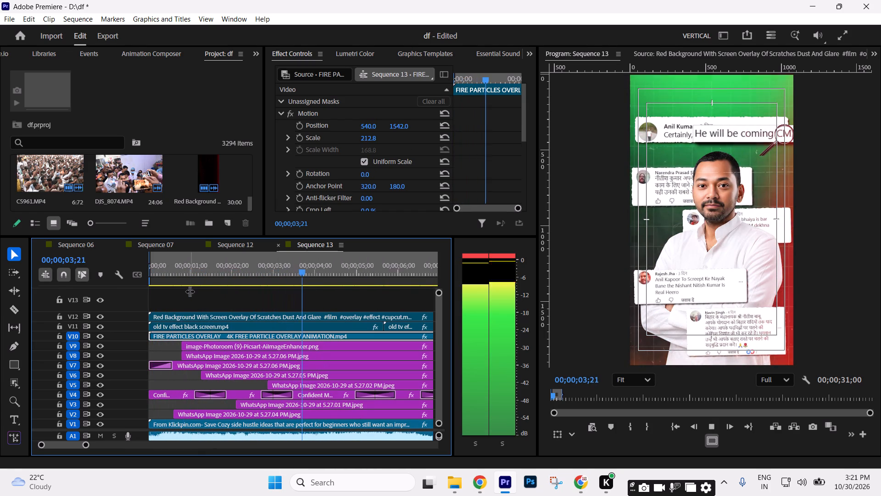
key(space)
key(space)
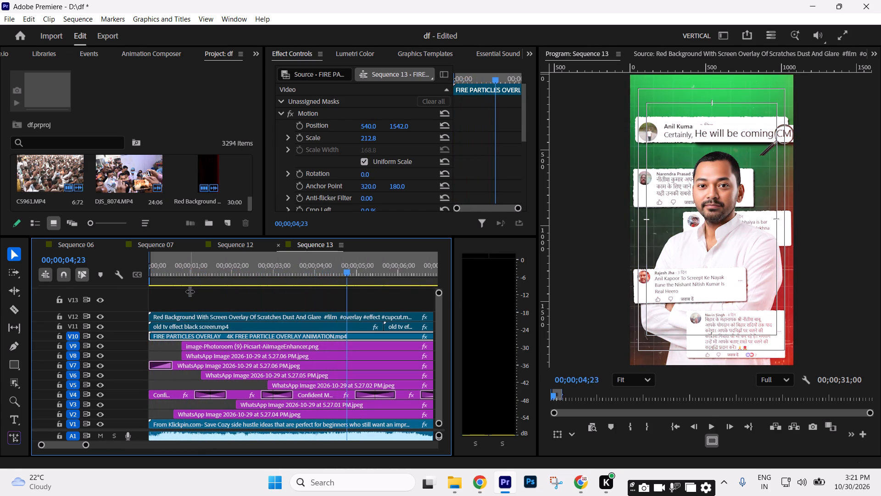
key(space)
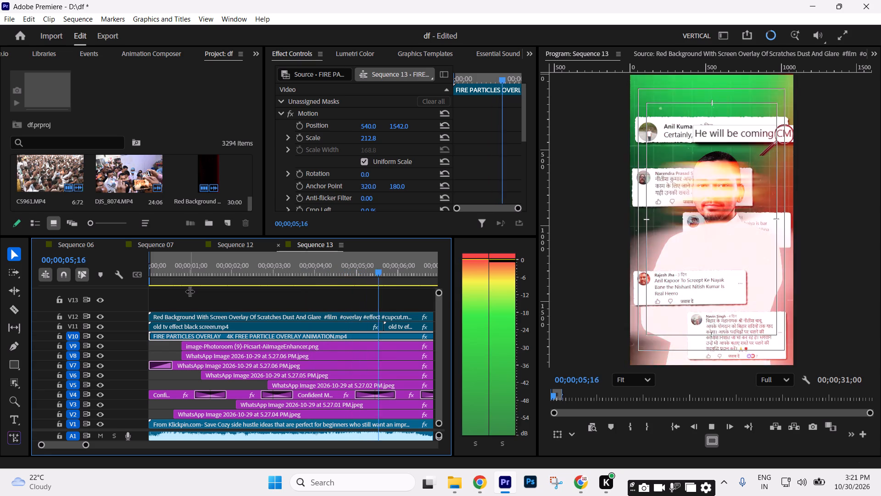
key(space)
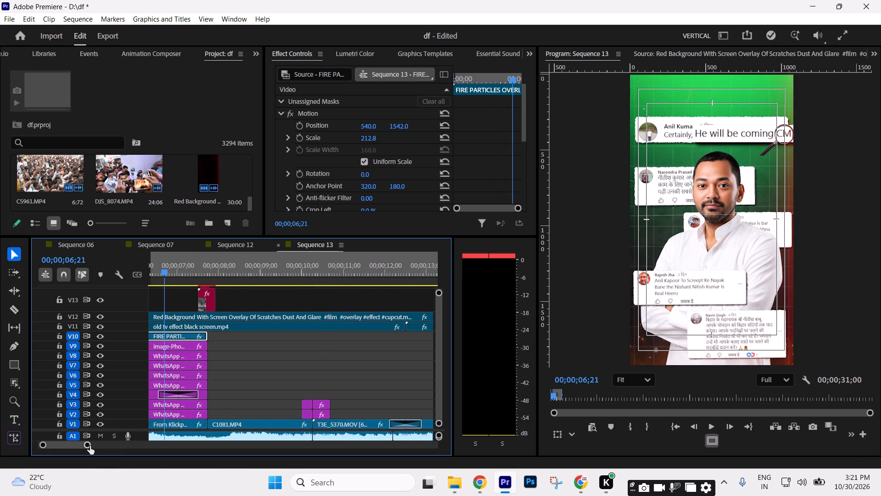
Play the whole of Sequence 13 from the start past its end to review the overlays and transitions.
drag(88, 445, 124, 434)
drag(219, 265, 0, 337)
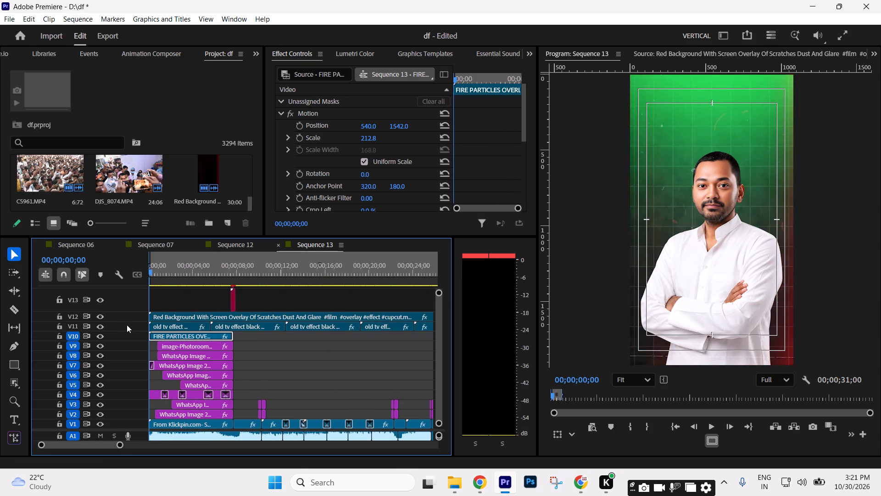
drag(121, 445, 200, 445)
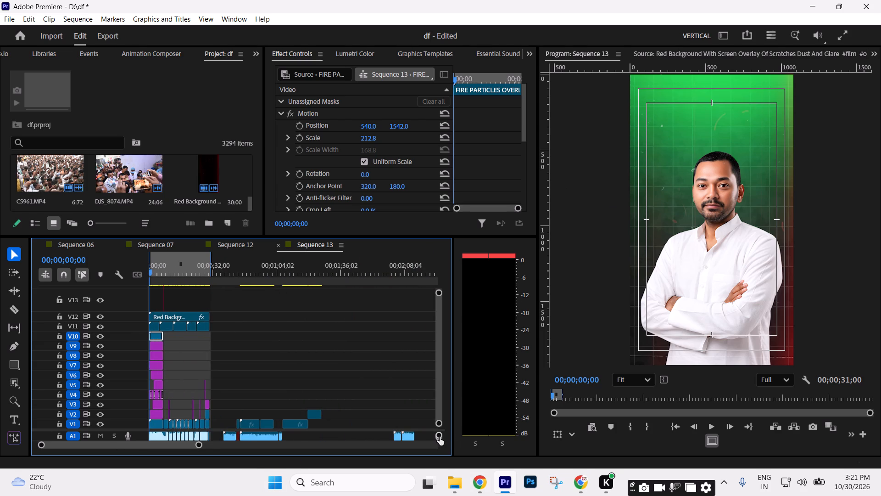
drag(140, 430, 139, 379)
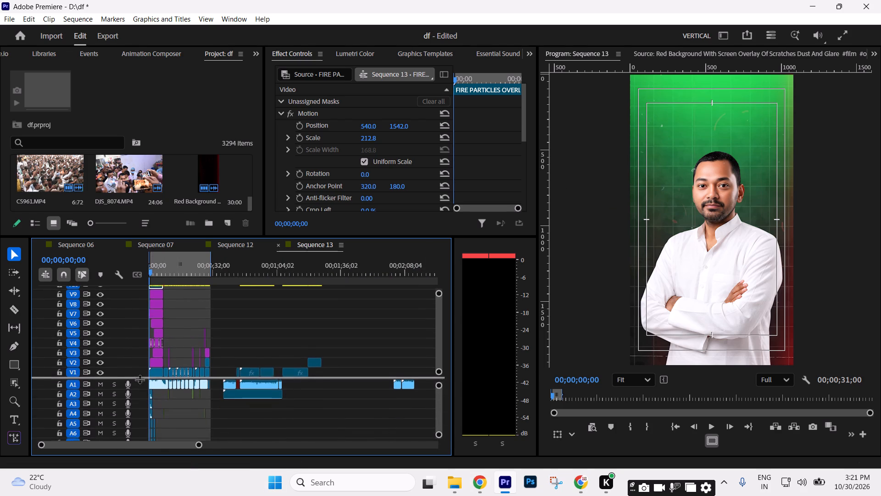
drag(139, 379, 139, 395)
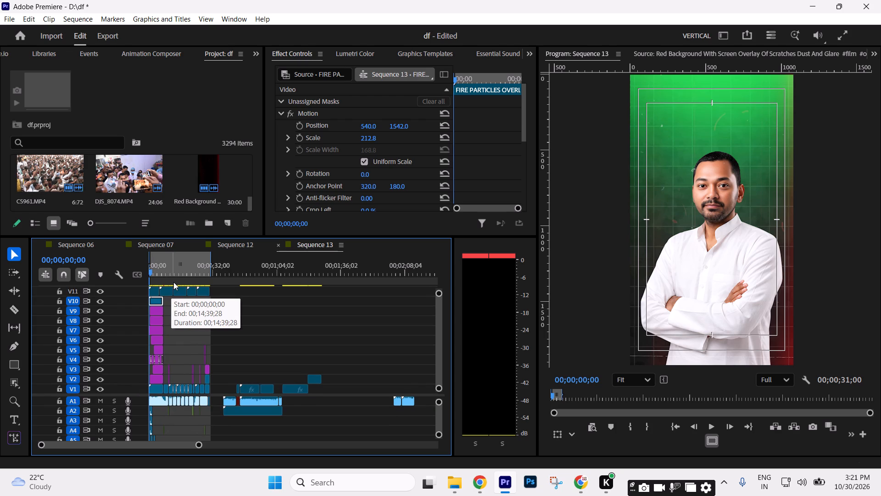
key(space)
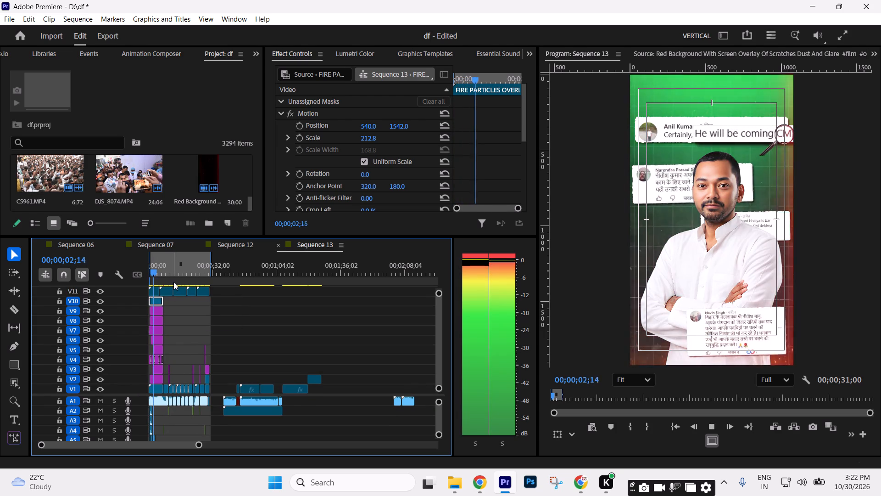
click(200, 441)
drag(200, 443, 145, 441)
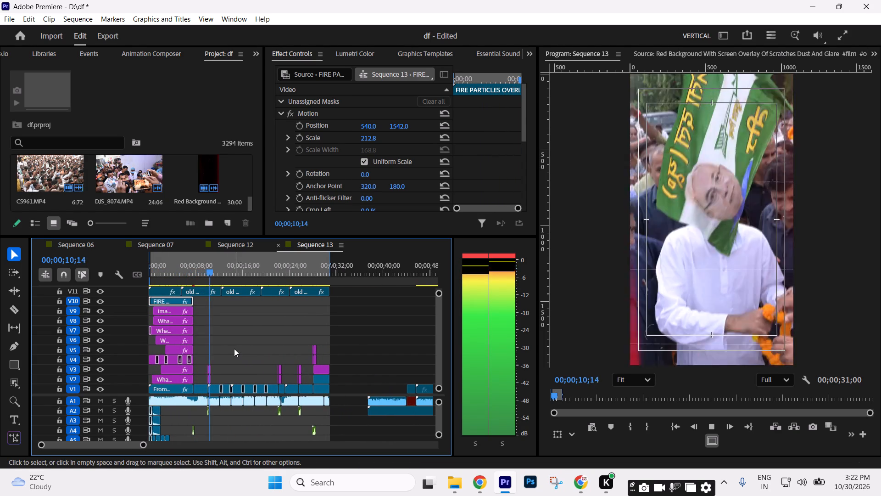
drag(144, 446, 163, 446)
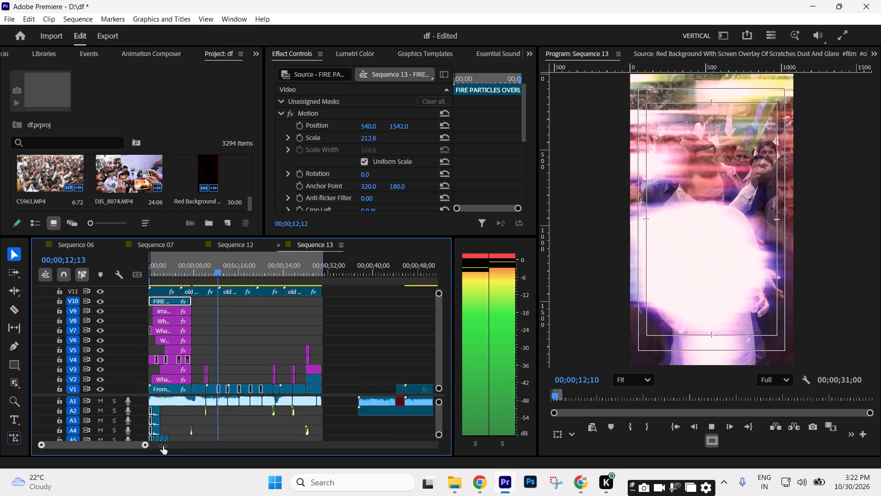
drag(163, 446, 132, 440)
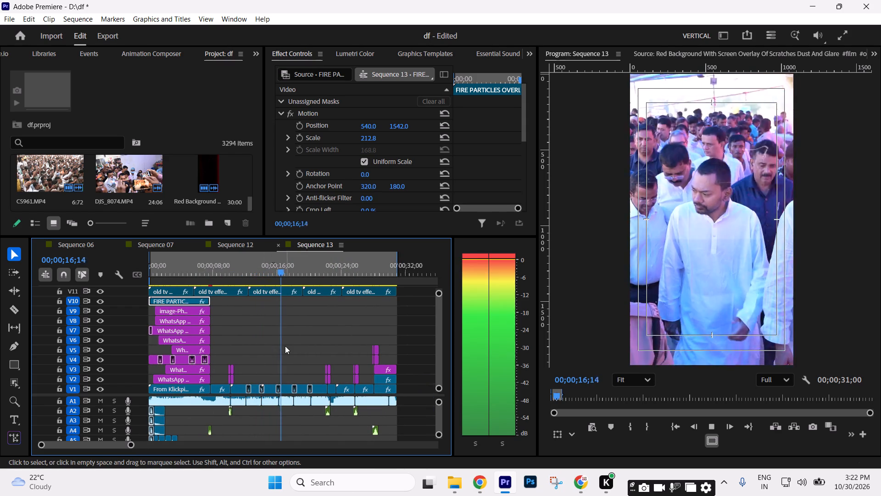
click(129, 445)
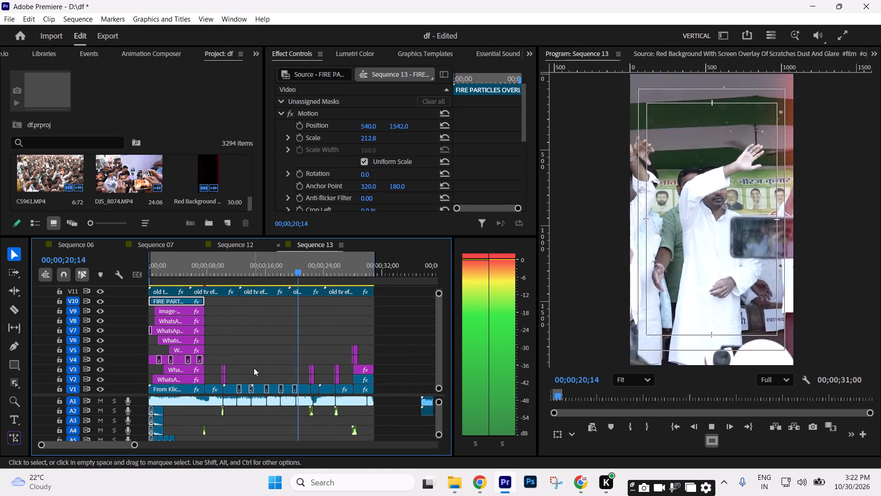
click(133, 443)
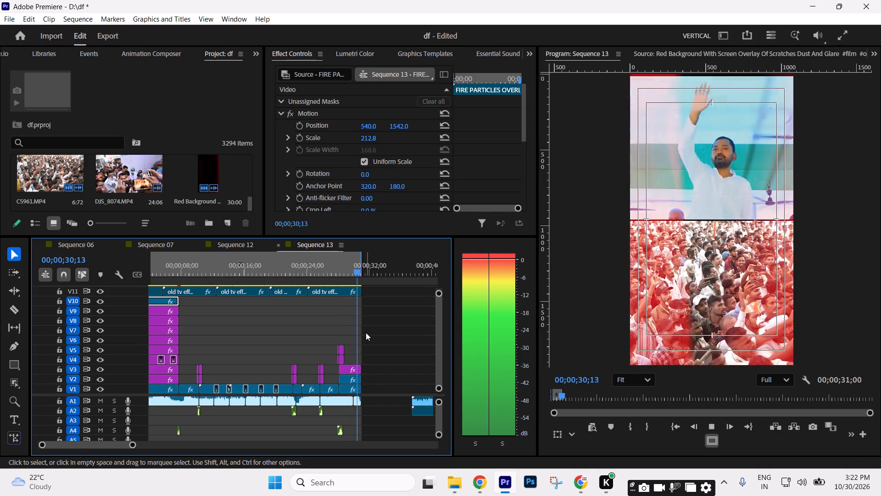
key(space)
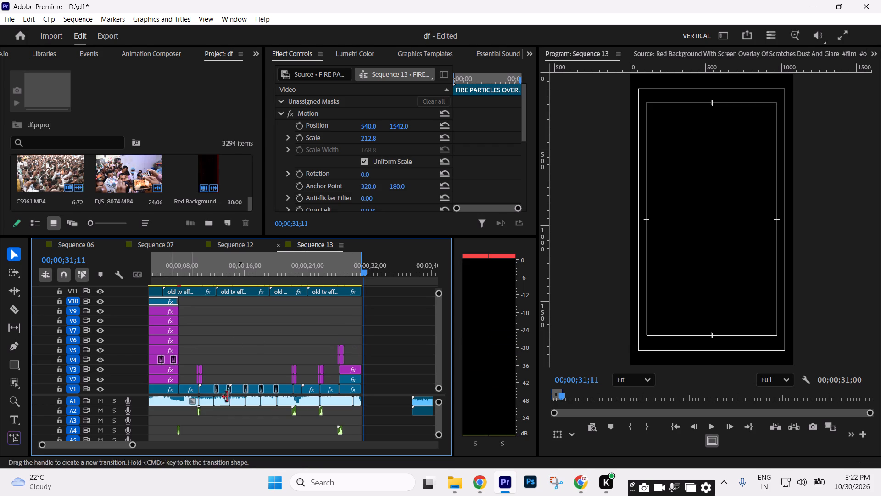
Replay the opening seconds of Sequence 13 from the start, and return the playhead to the beginning.
drag(180, 274, 84, 287)
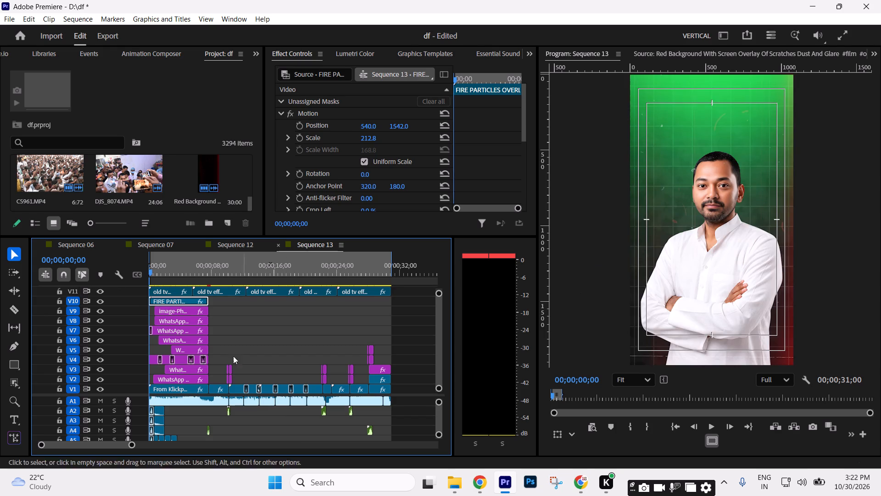
drag(131, 447, 149, 446)
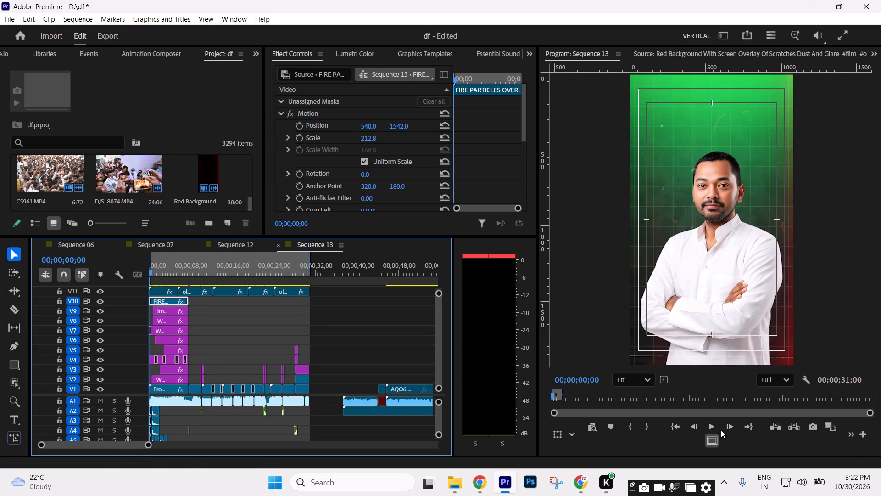
click(710, 424)
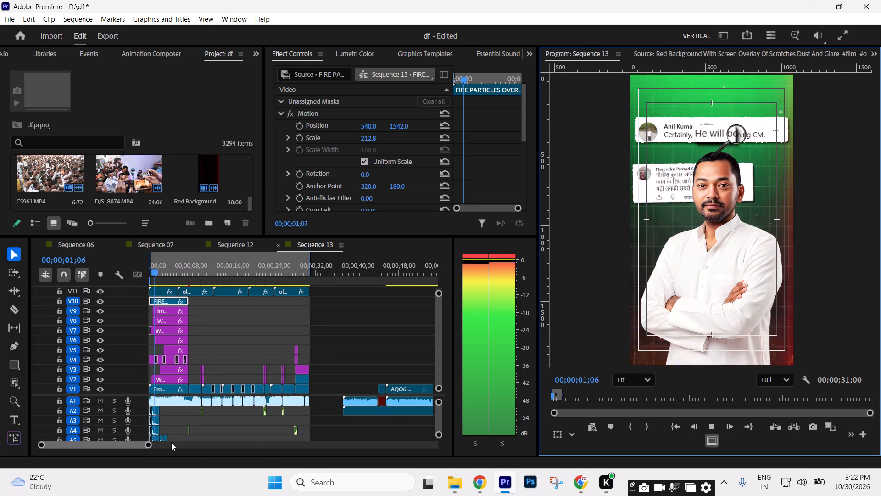
click(714, 423)
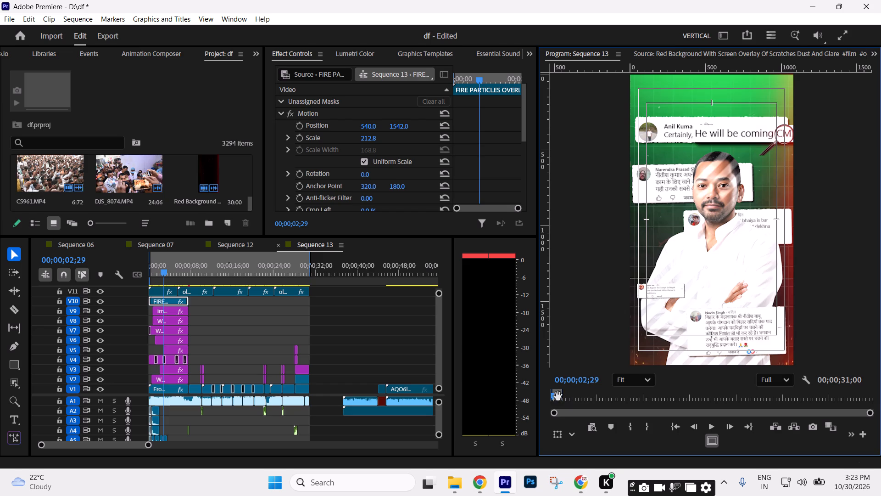
drag(554, 396, 544, 397)
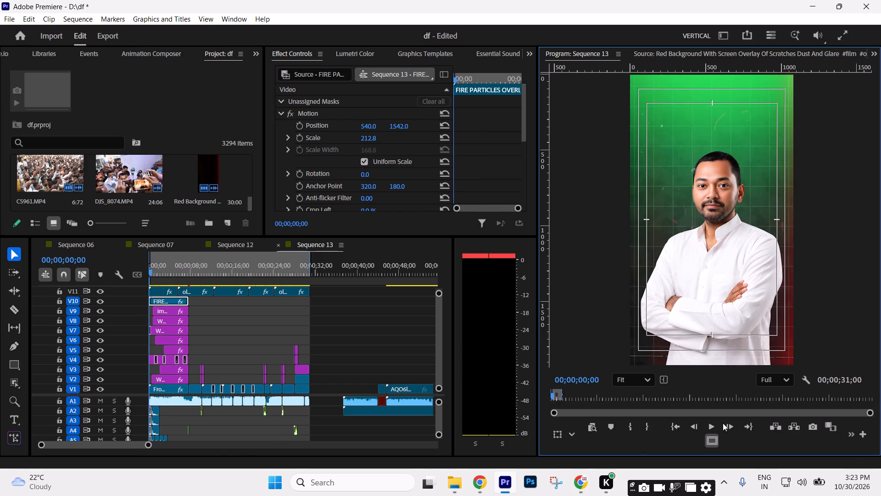
Play the opening of Sequence 13 twice from the start, through the comment cards and into the first crowd clips, with pauses.
click(711, 424)
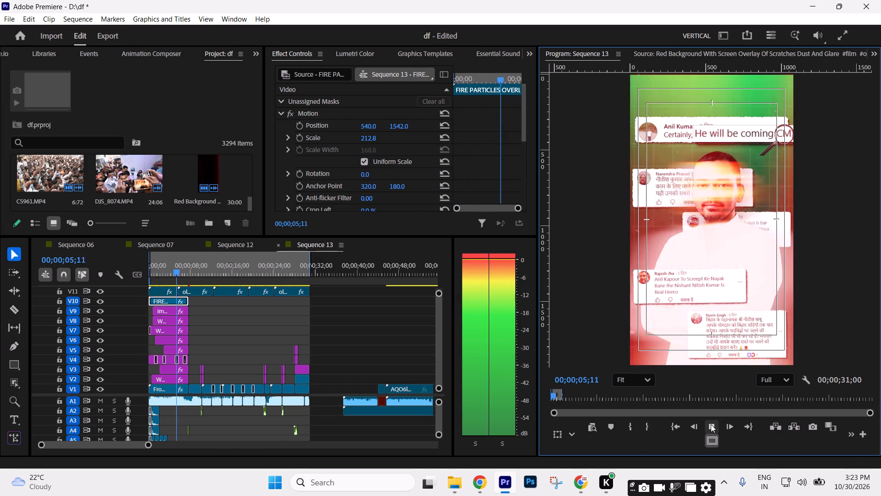
click(711, 424)
click(711, 424)
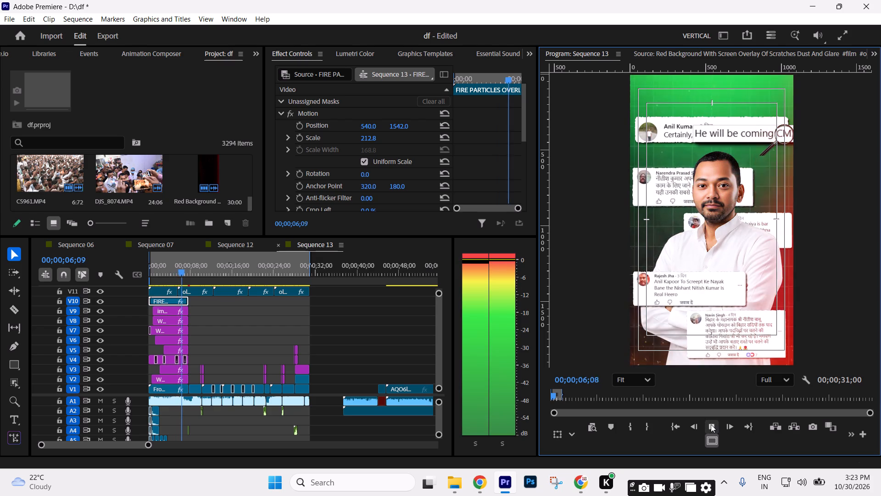
click(711, 424)
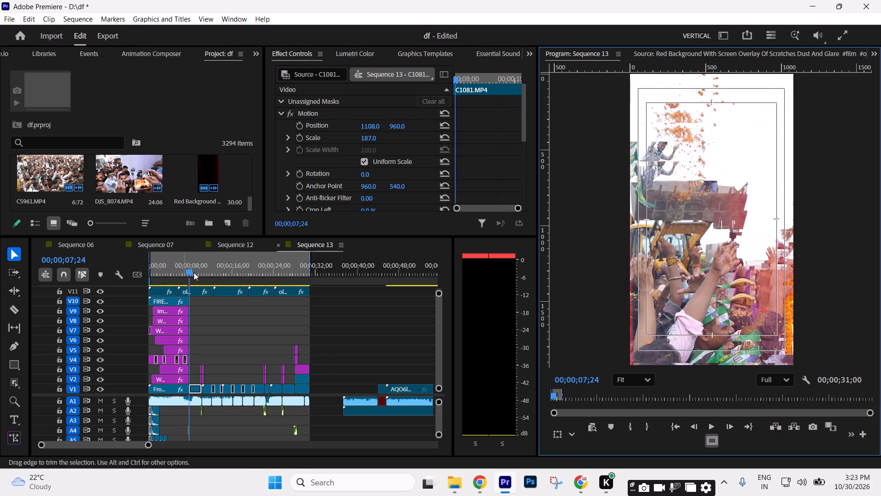
drag(188, 270, 88, 282)
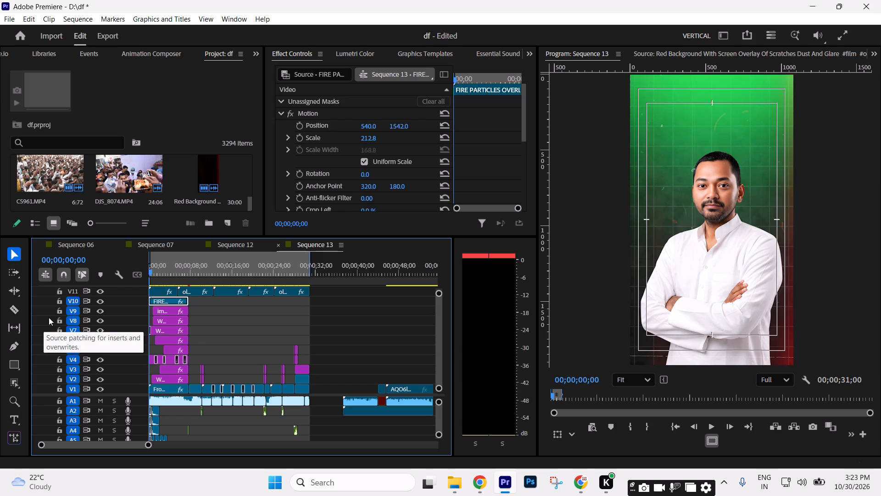
key(space)
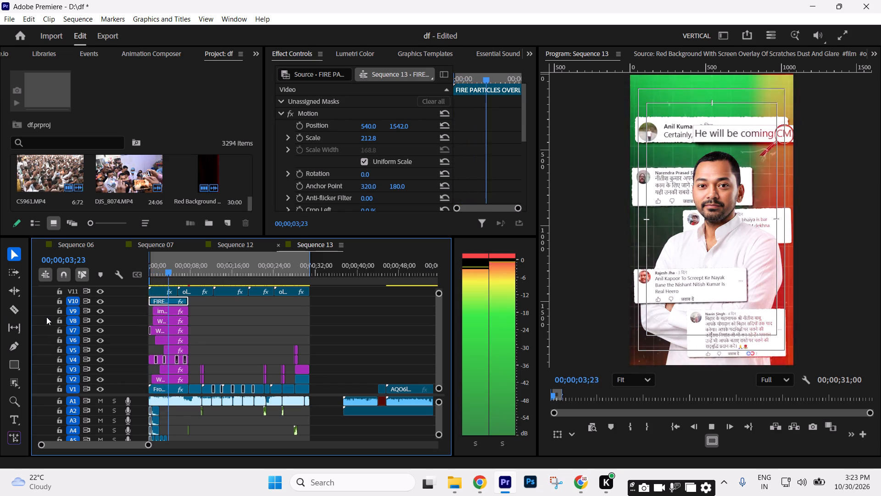
key(space)
key(space)
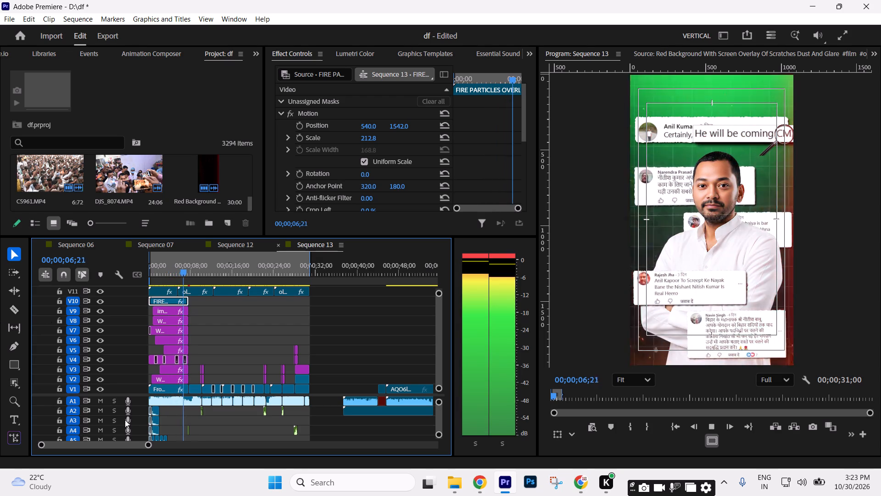
drag(148, 445, 130, 445)
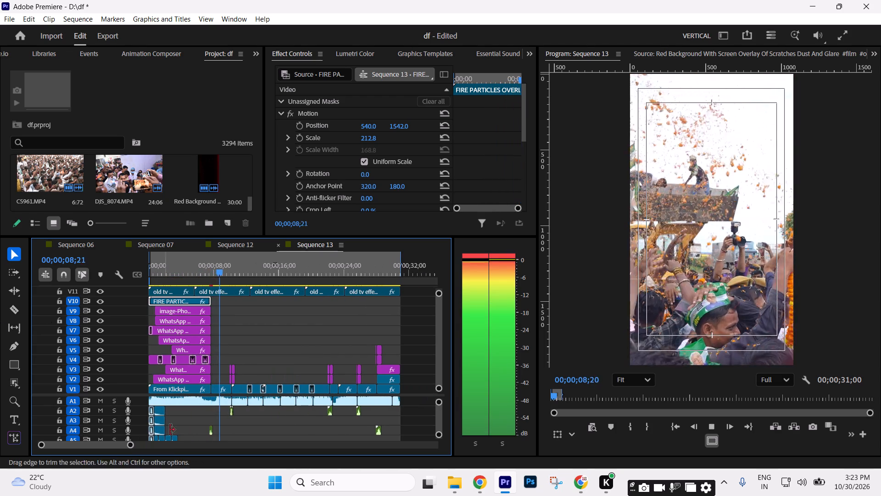
drag(131, 445, 147, 445)
key(space)
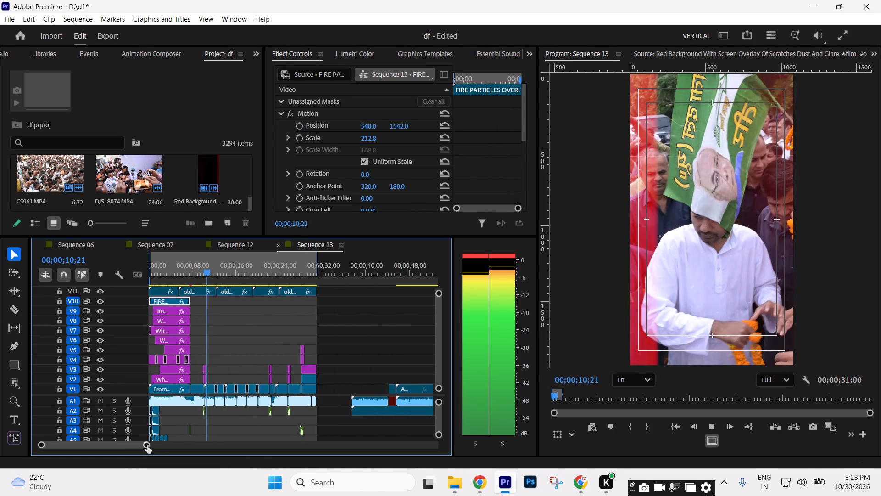
Mark the Out point of Sequence 13 at the end of the last clips, 00;00;30;29, and the In point at the sequence start.
drag(214, 282, 331, 289)
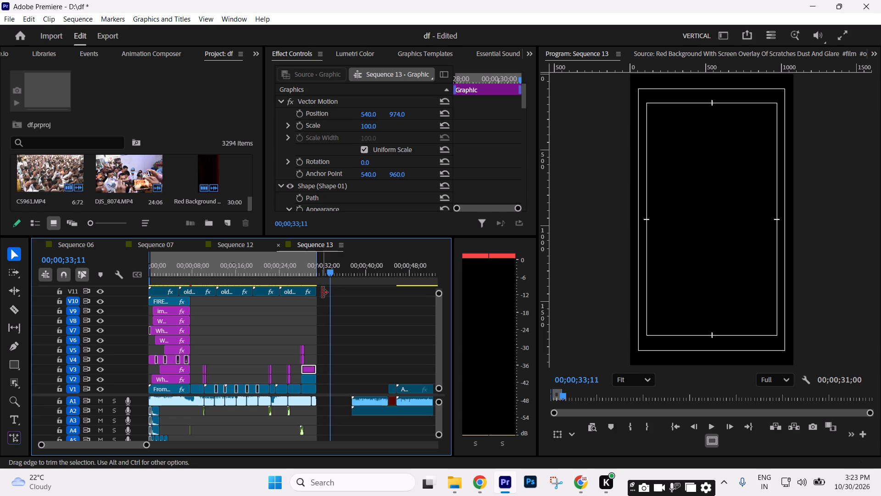
key(Up)
key(o)
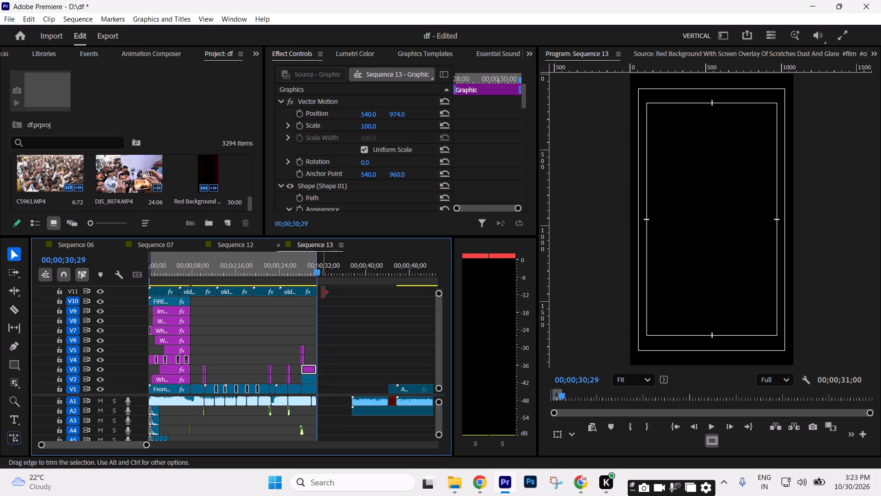
key(Home)
key(i)
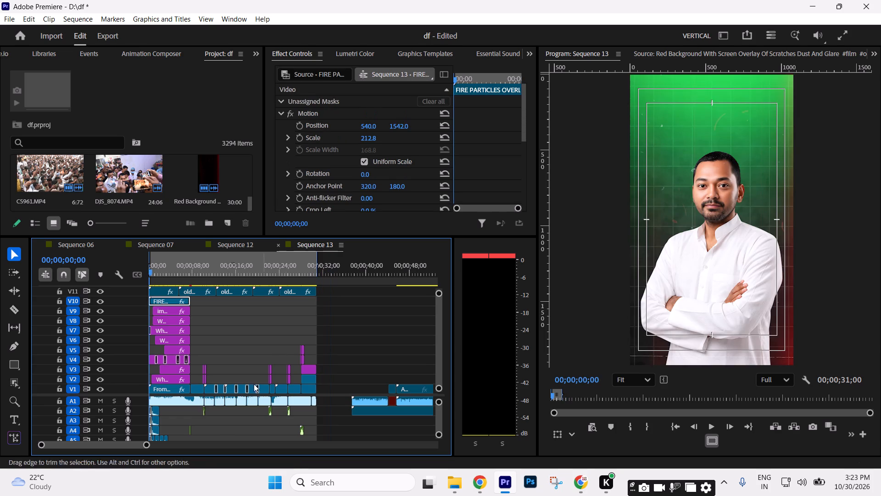
Look over the track stack of Sequence 13, from the upper video overlays down to audio tracks A1 to A8.
drag(441, 435, 441, 452)
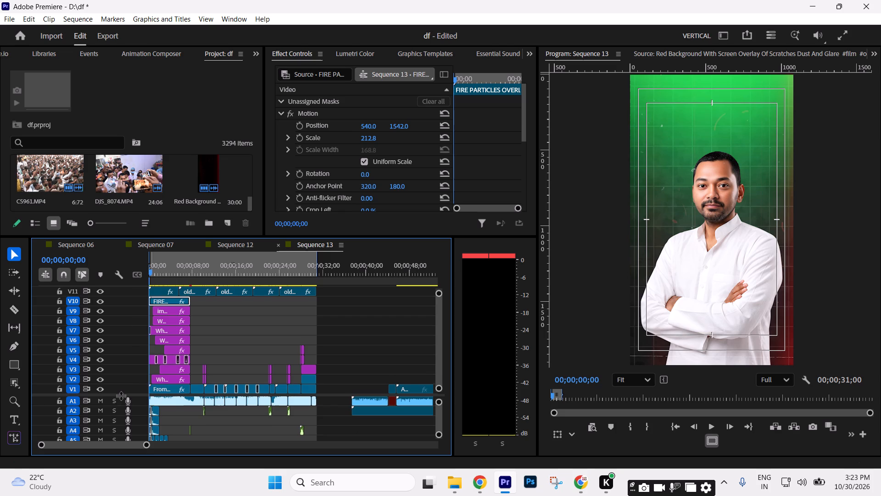
drag(120, 395, 121, 438)
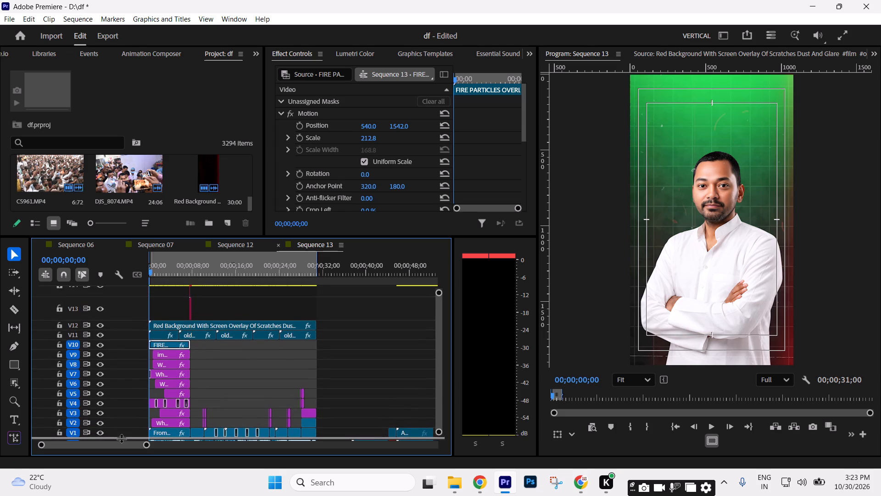
drag(121, 438, 123, 383)
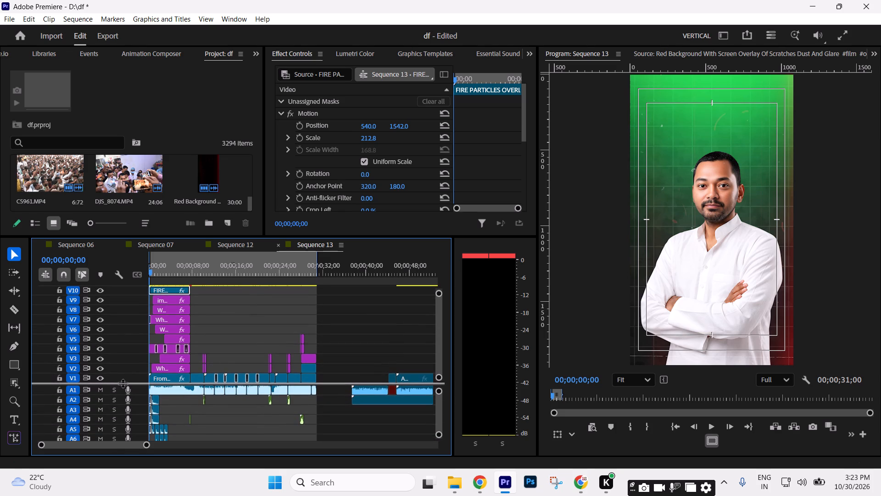
drag(123, 383, 135, 336)
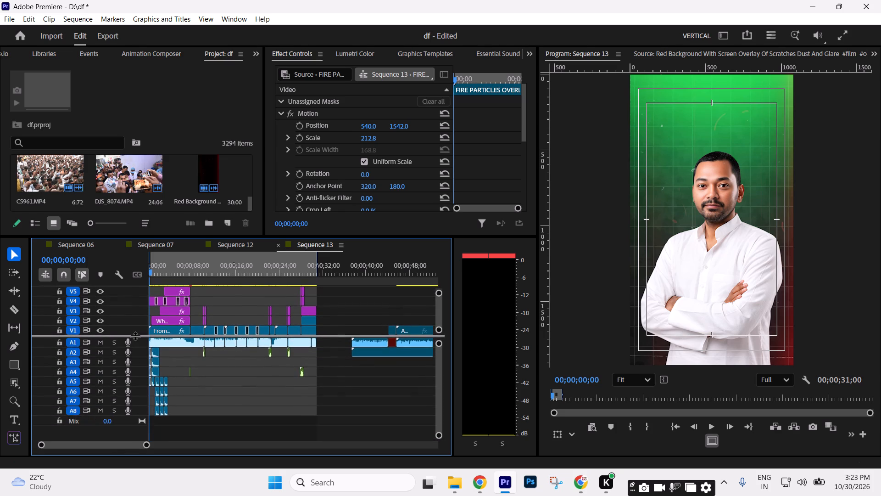
drag(135, 336, 135, 354)
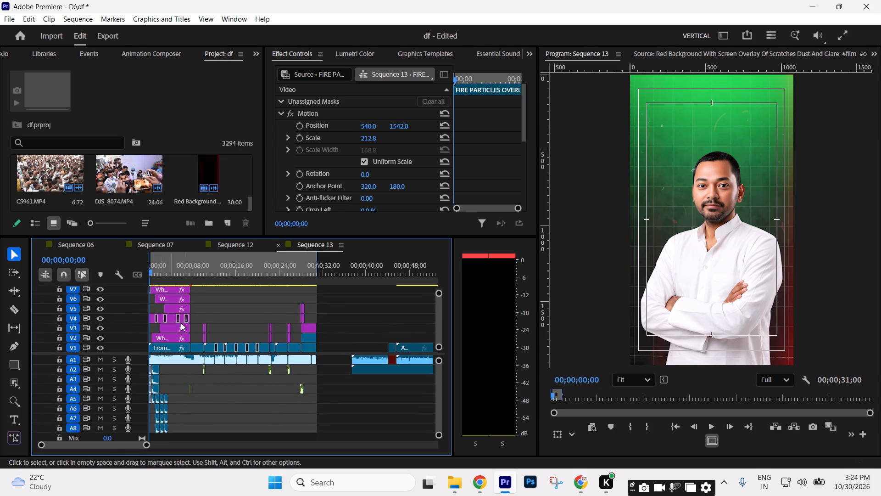
Save the project.
key(ctrl+s)
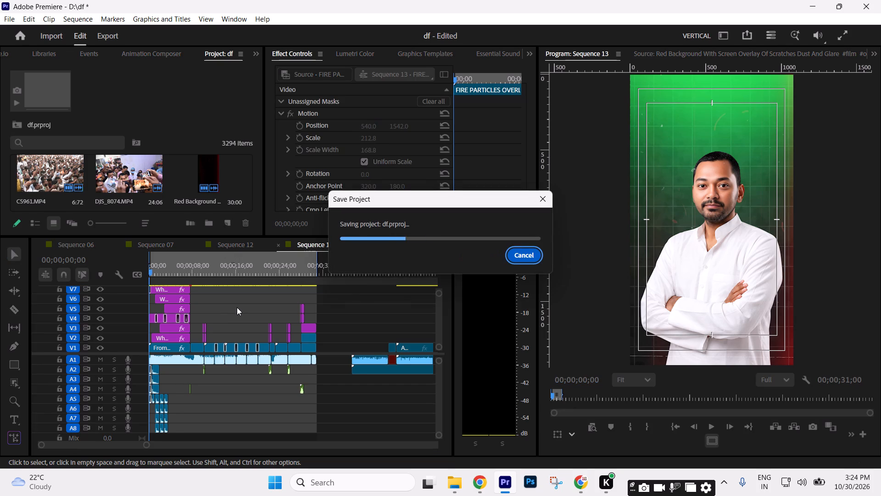
Open the media export settings for Sequence 13 and set the export range to Source In/Out.
key(ctrl+m)
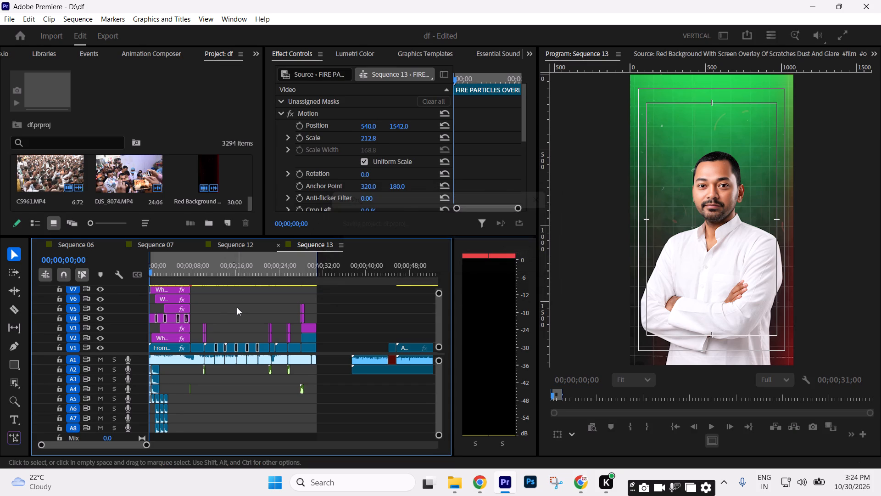
key(m)
click(230, 274)
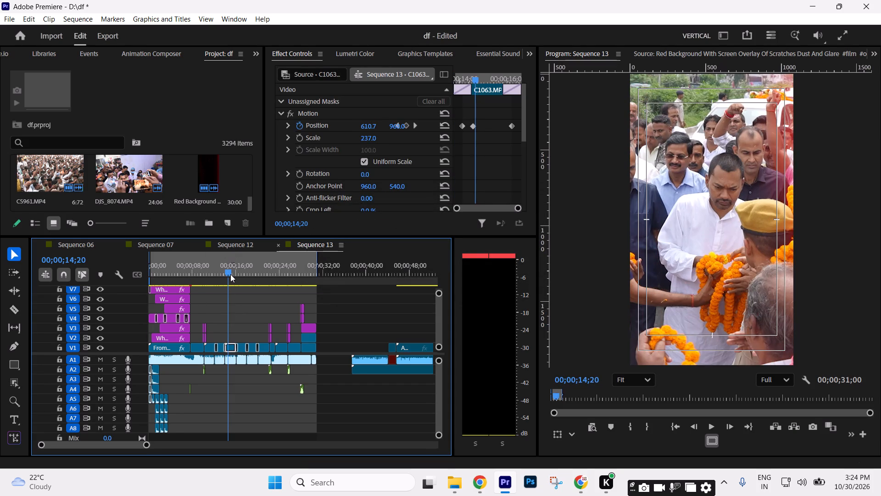
key(ctrl+m)
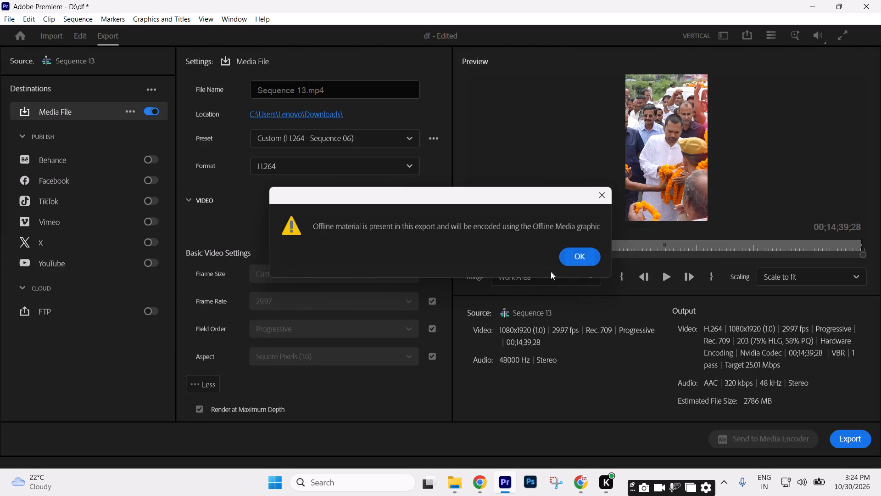
click(570, 259)
click(561, 276)
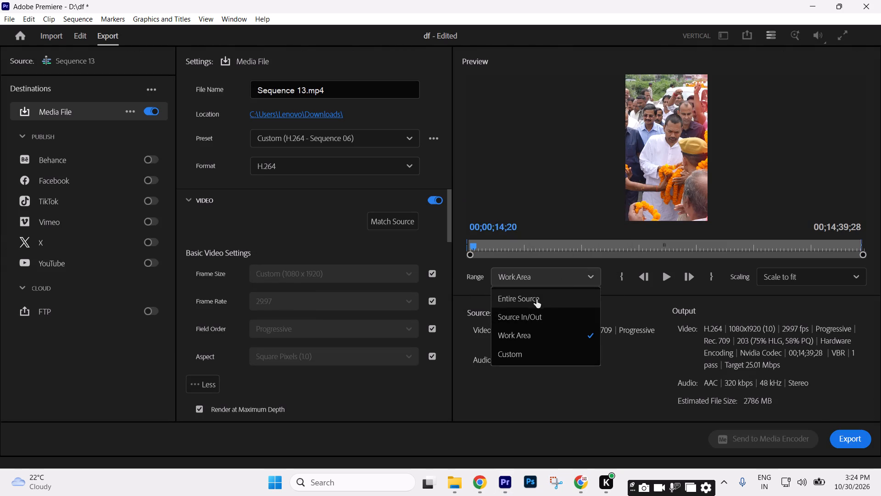
click(535, 313)
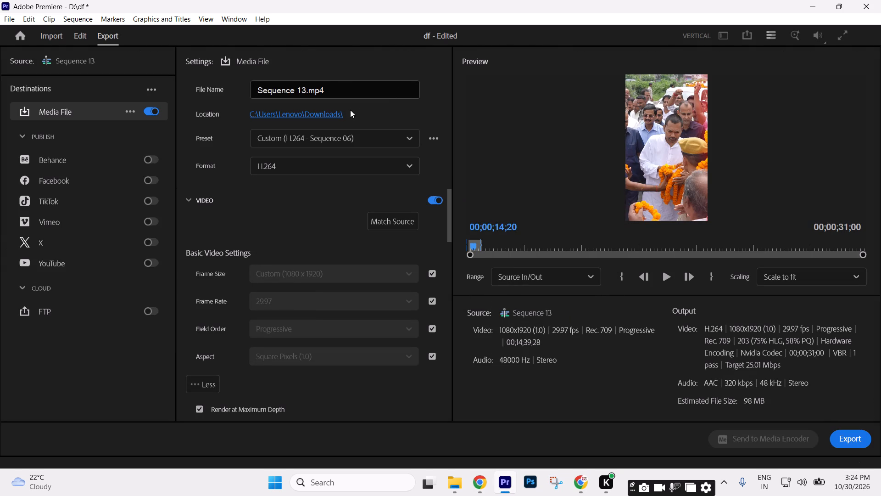
Name the export file rEEEEL.
drag(336, 89, 69, 89)
text(rEEEEL)
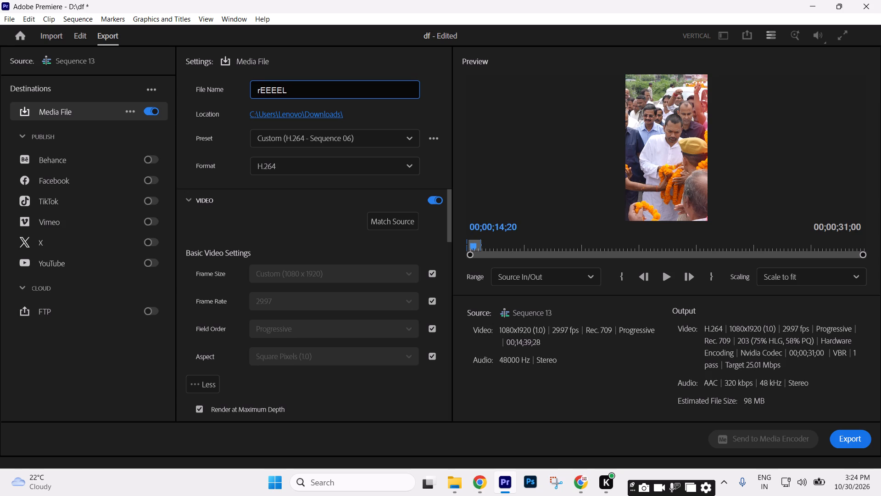
Set the target bitrate of the H.264 export to 10 Mbps.
click(451, 219)
drag(448, 221, 446, 354)
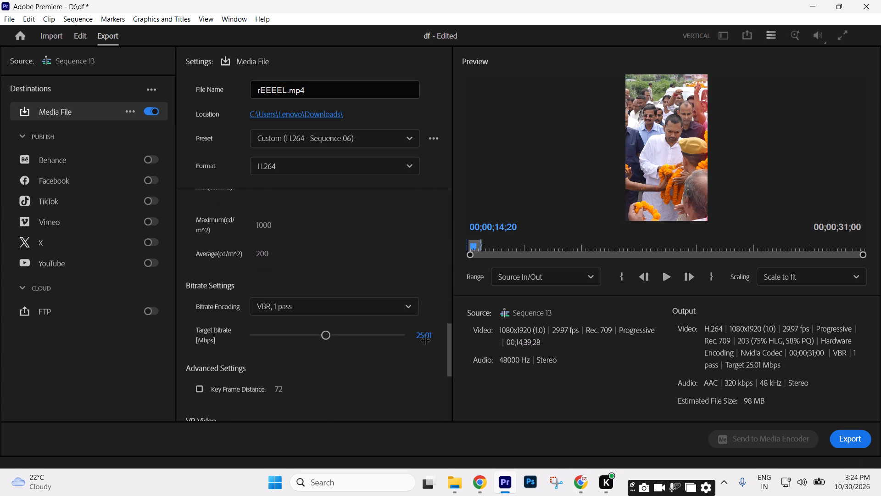
click(423, 334)
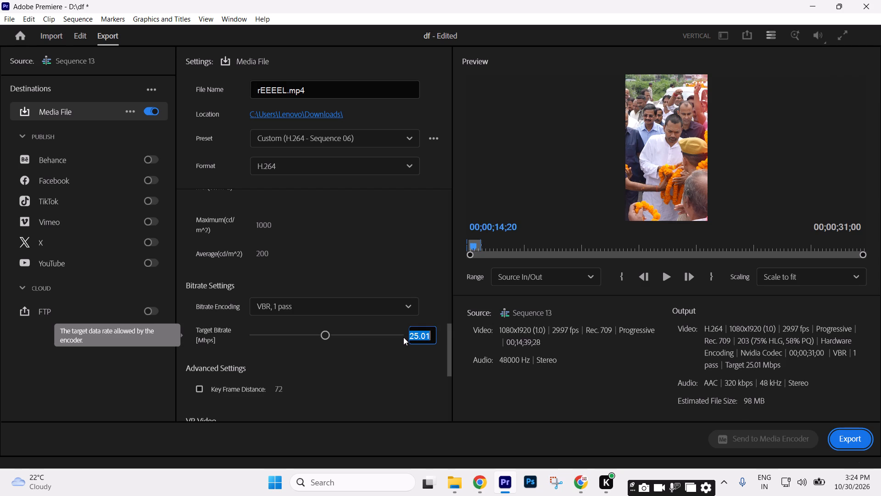
text(10)
key(Return)
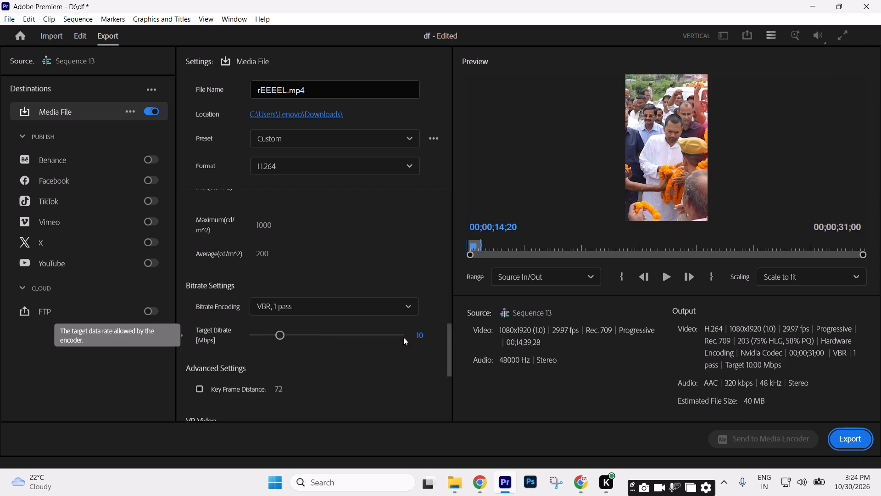
Start exporting Sequence 13 with the chosen settings.
click(862, 443)
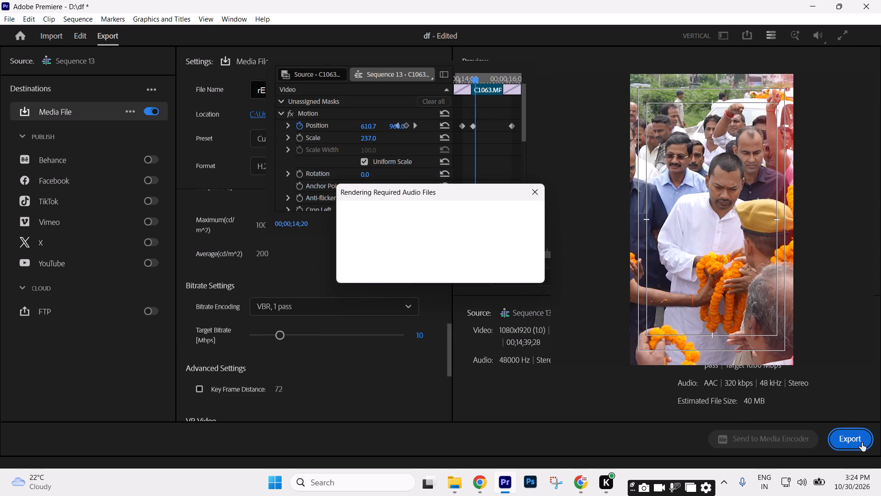